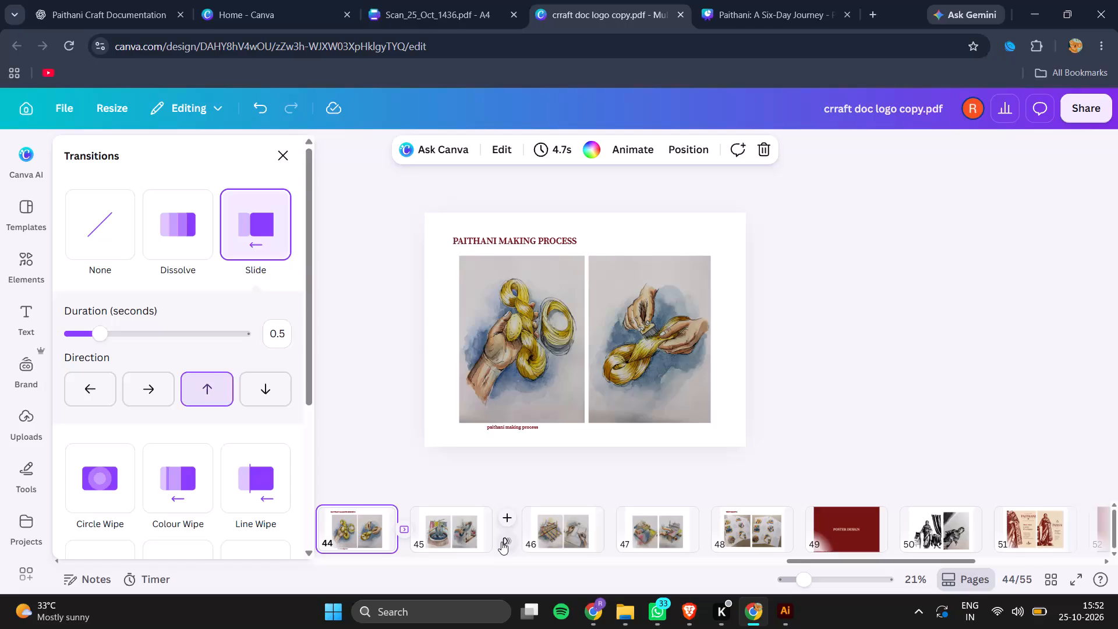
Add a Slide transition with the upward direction between pages 45 and 46.
{"action": "left_click", "coordinate": [502, 541]}
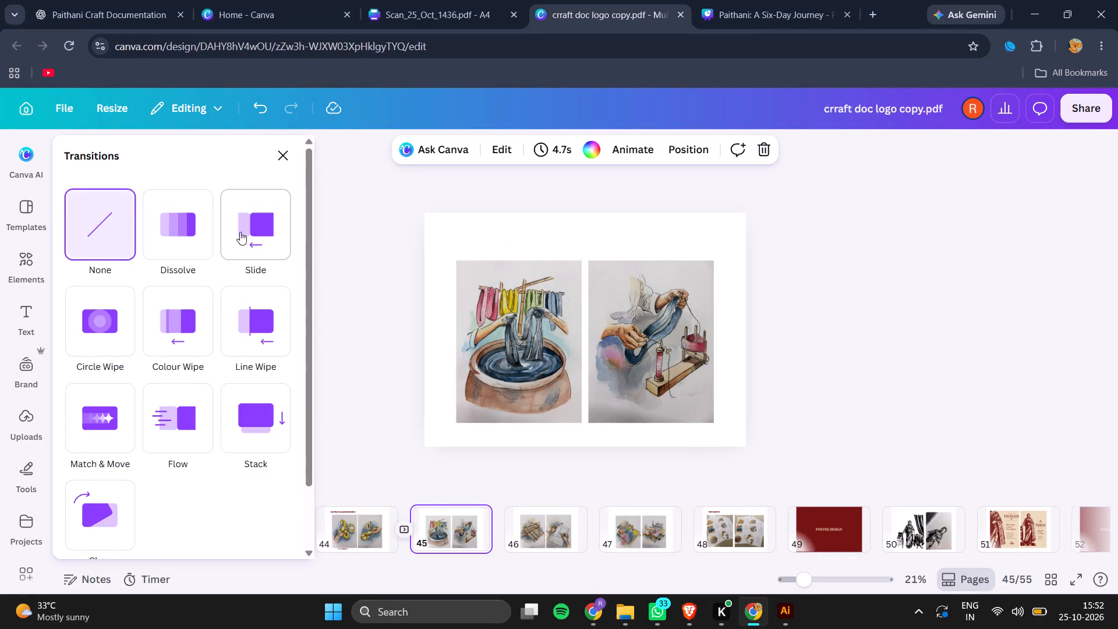
{"action": "left_click", "coordinate": [252, 242]}
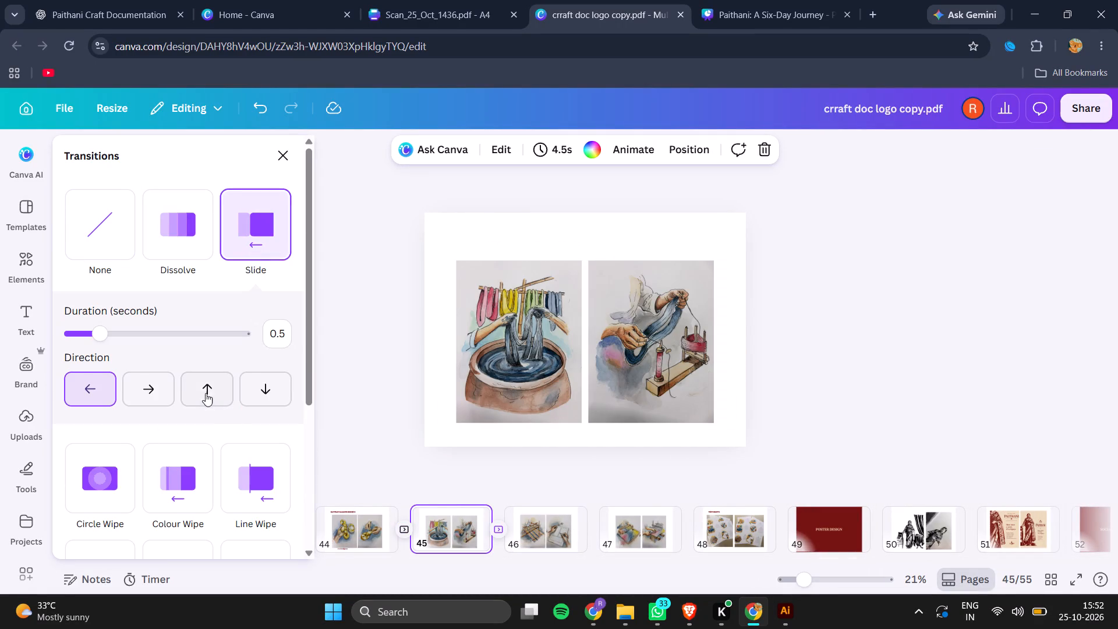
{"action": "left_click", "coordinate": [205, 390]}
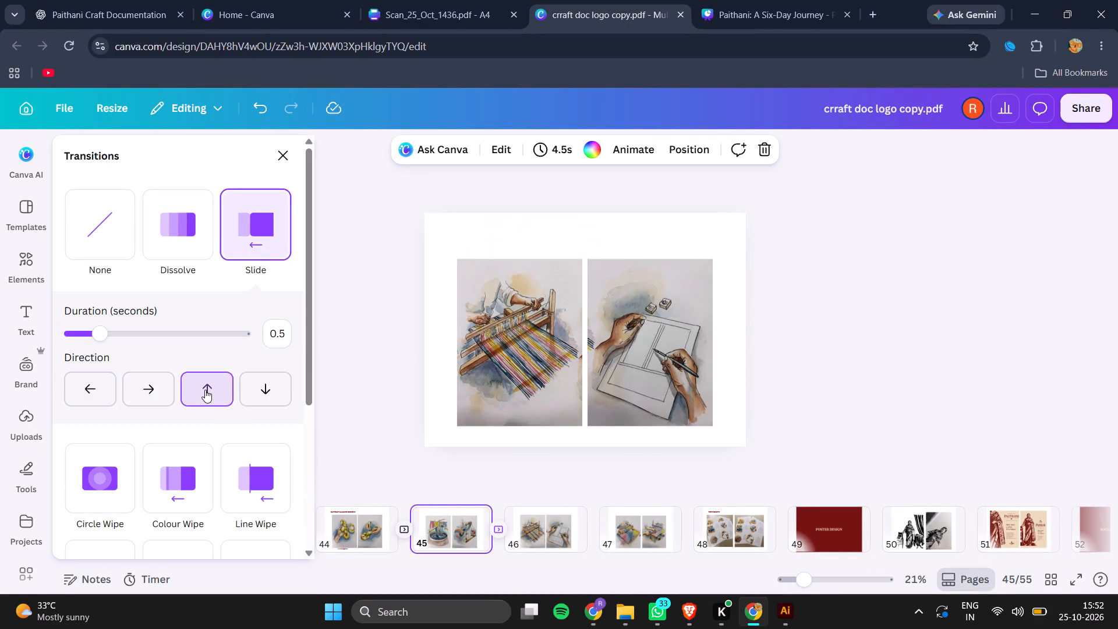
Add a Slide transition with the upward direction between pages 46 and 47.
{"action": "left_click_drag", "start_coordinate": [592, 530], "coordinate": [597, 536]}
{"action": "left_click", "coordinate": [597, 536]}
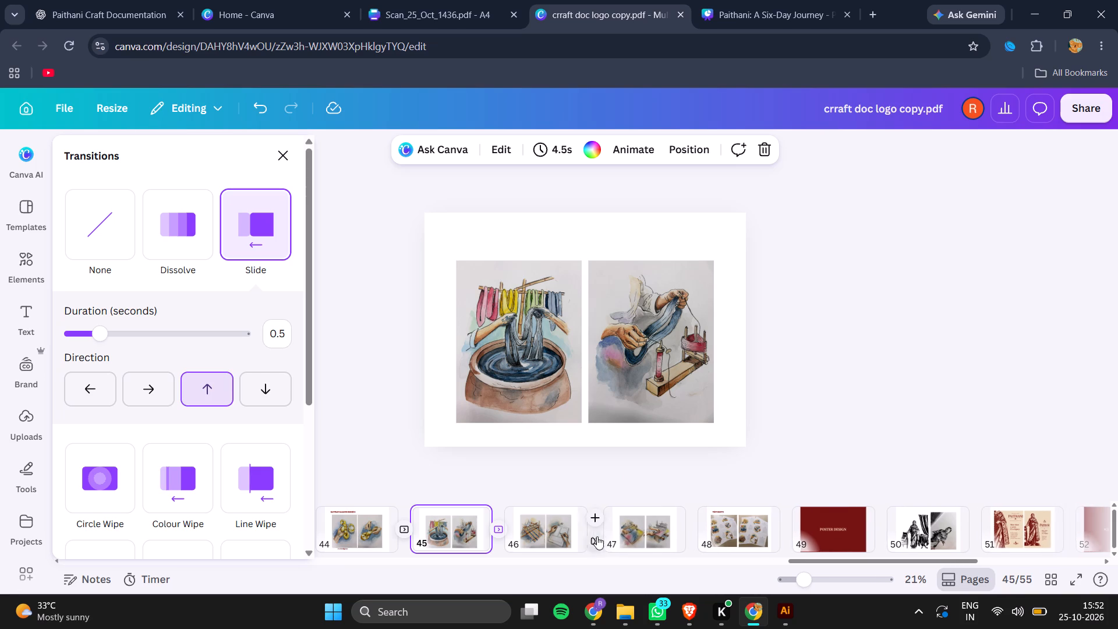
{"action": "left_click", "coordinate": [600, 537]}
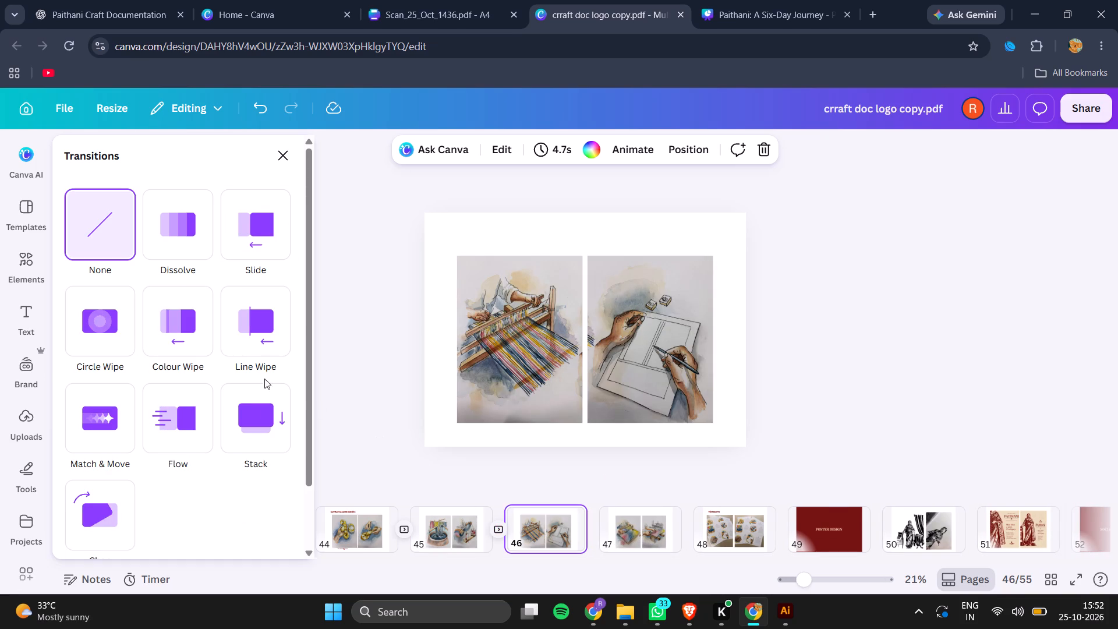
{"action": "left_click", "coordinate": [232, 248]}
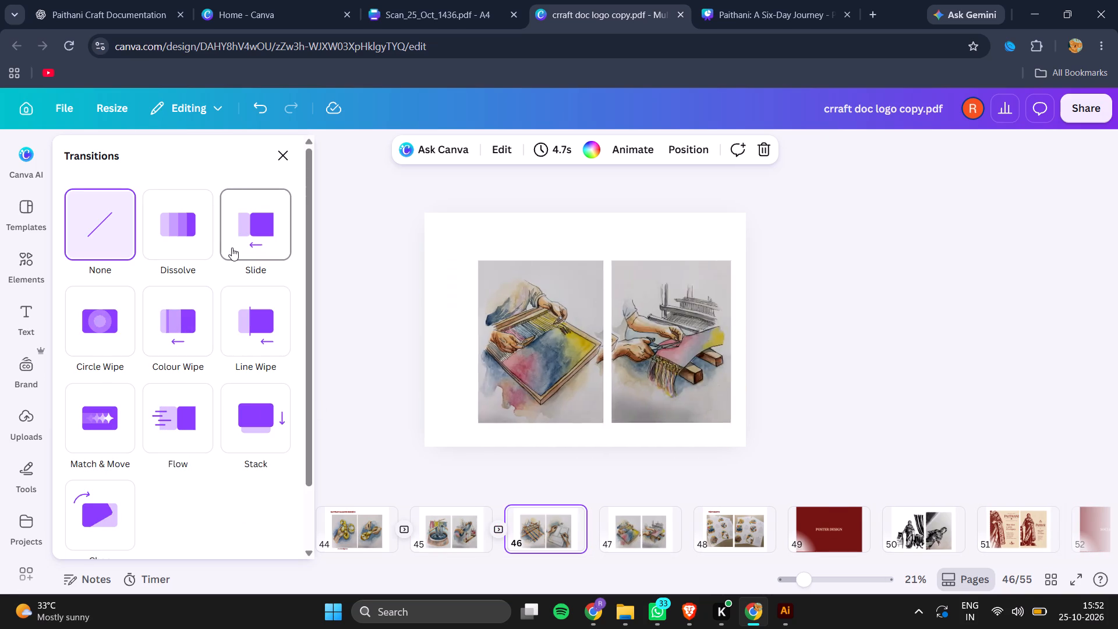
{"action": "left_click", "coordinate": [197, 403]}
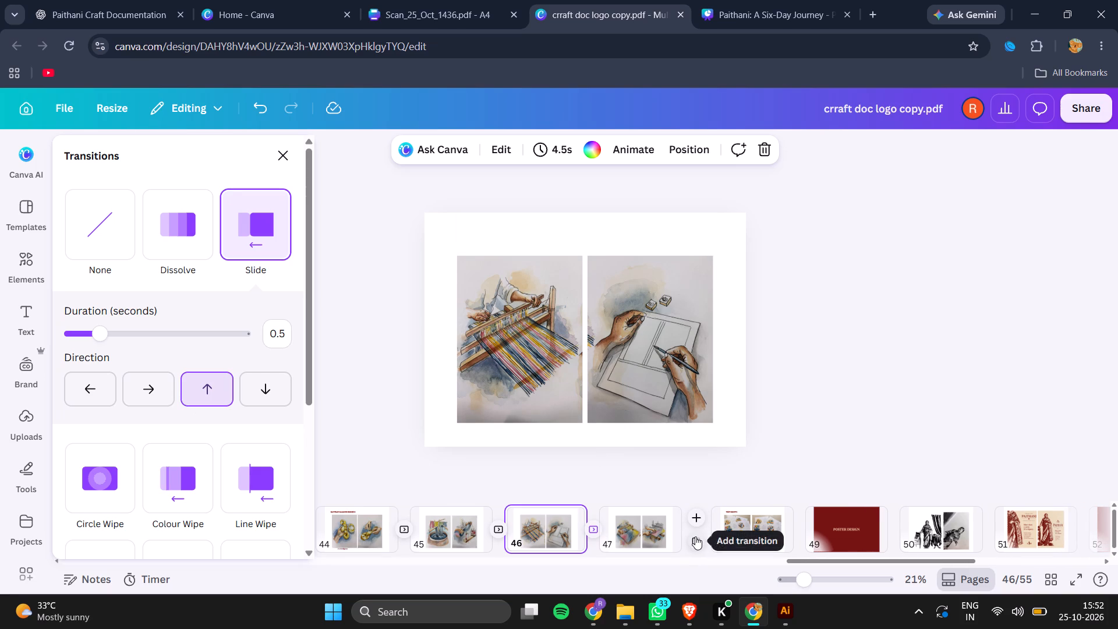
Add a Slide transition with the leftward direction between pages 47 and 48, and close the transition settings.
{"action": "left_click", "coordinate": [695, 536]}
{"action": "left_click", "coordinate": [261, 252]}
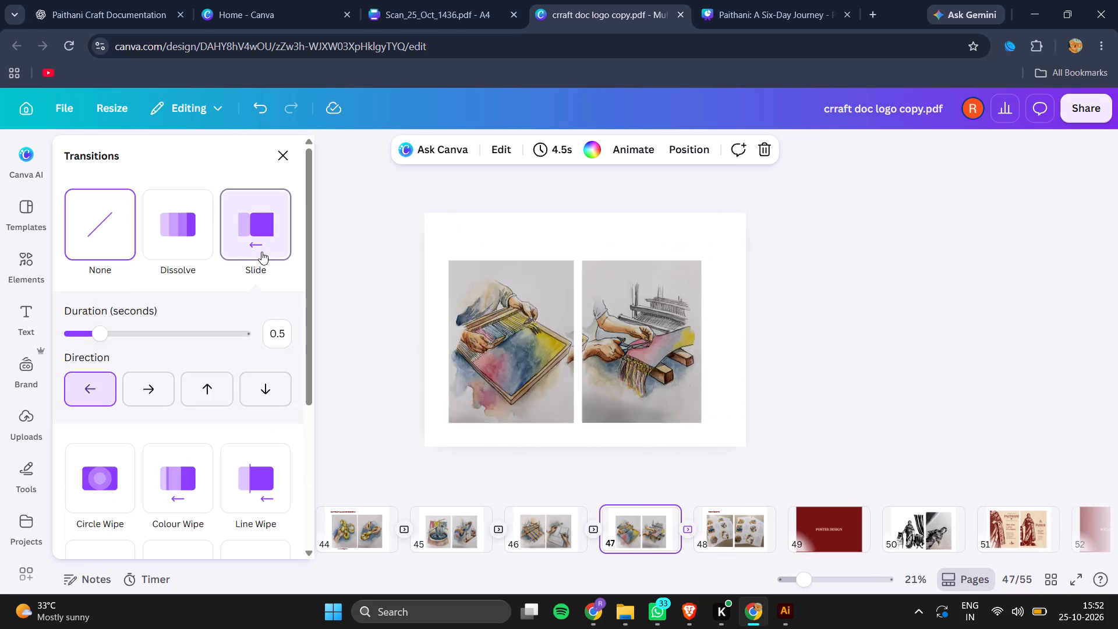
{"action": "left_click", "coordinate": [271, 253]}
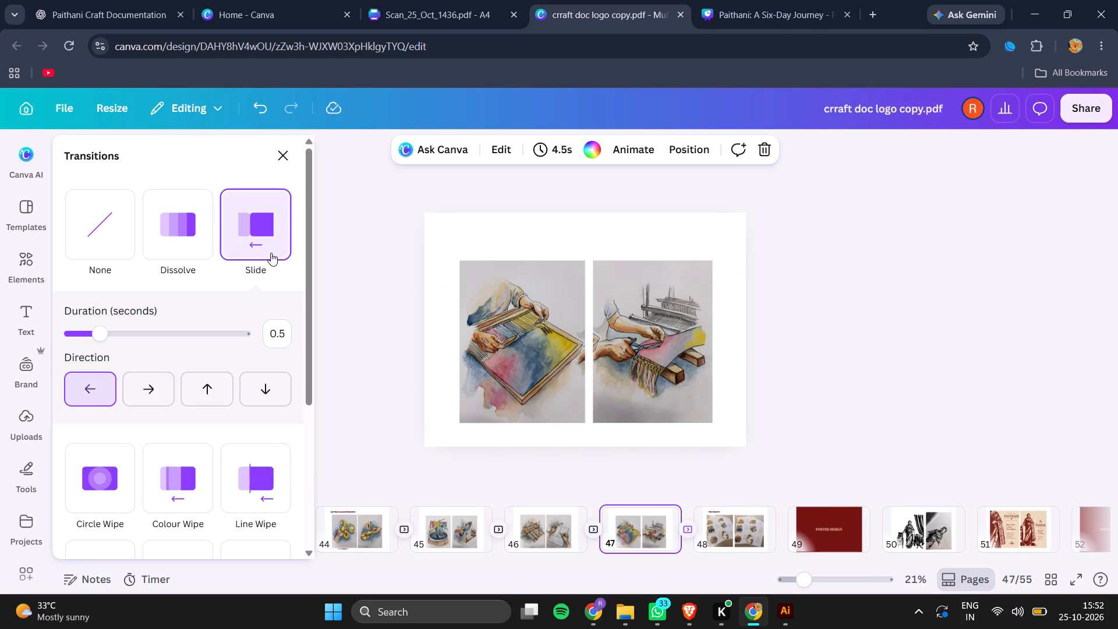
{"action": "left_click", "coordinate": [367, 306]}
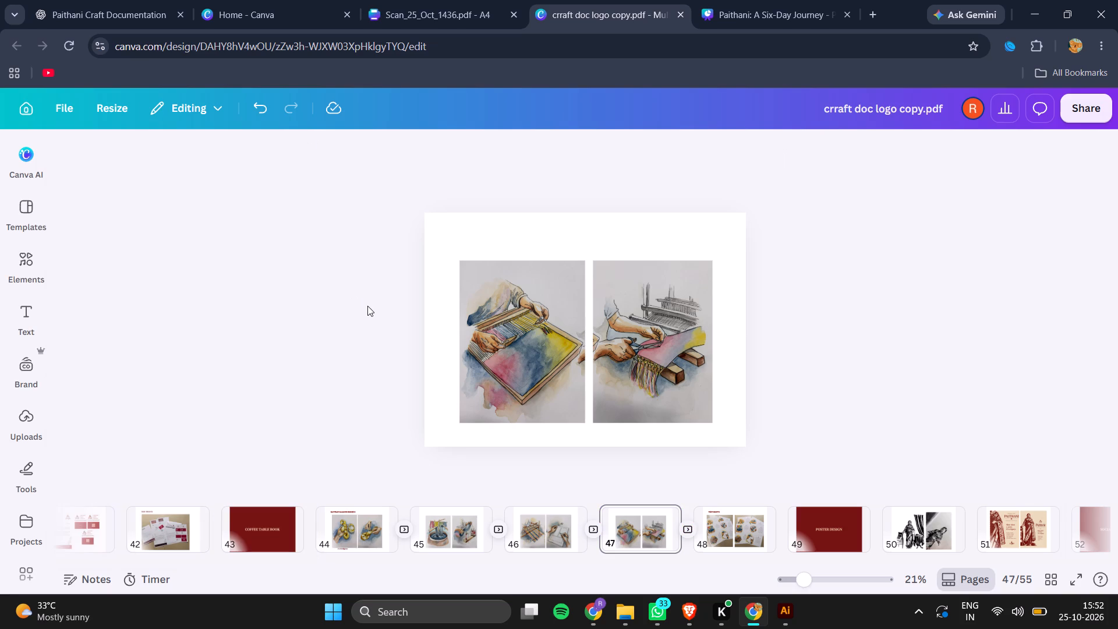
View the Paithani Making Process page 44 and examine the Test Prints photos on page 48 up close.
{"action": "left_click", "coordinate": [374, 528]}
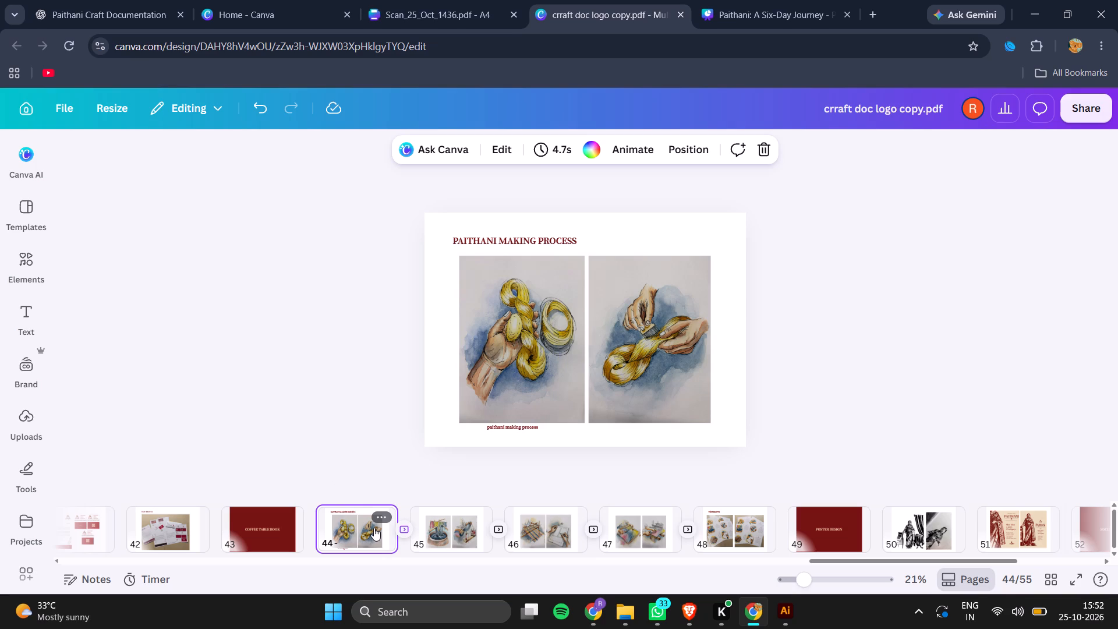
{"action": "left_click", "coordinate": [731, 525]}
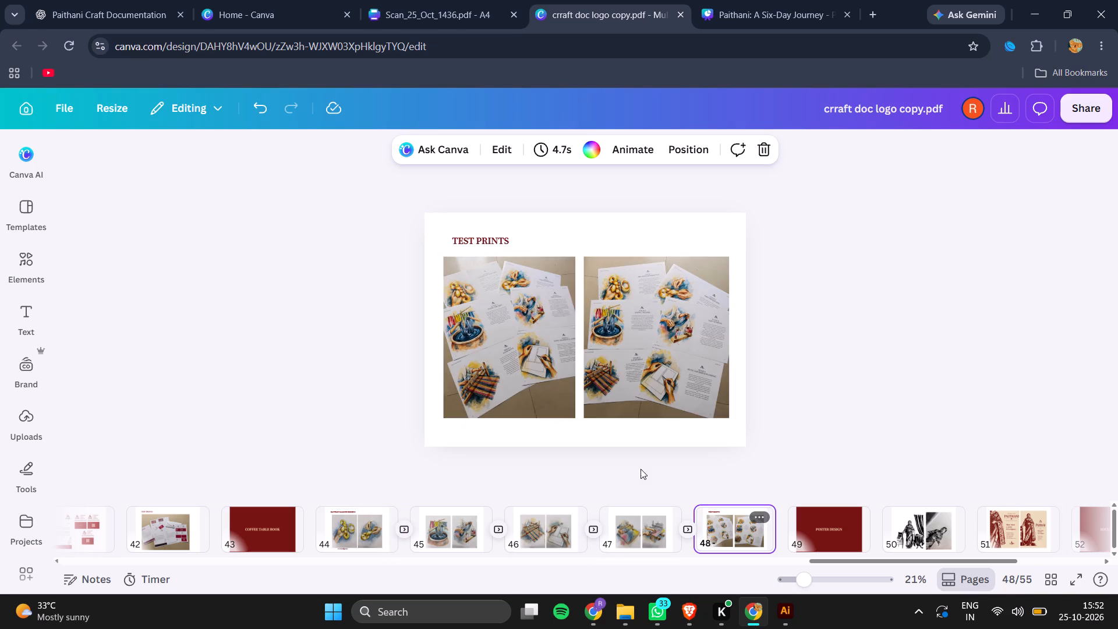
{"action": "scroll", "coordinate": [537, 353], "scroll_direction": "right", "scroll_amount": 3}
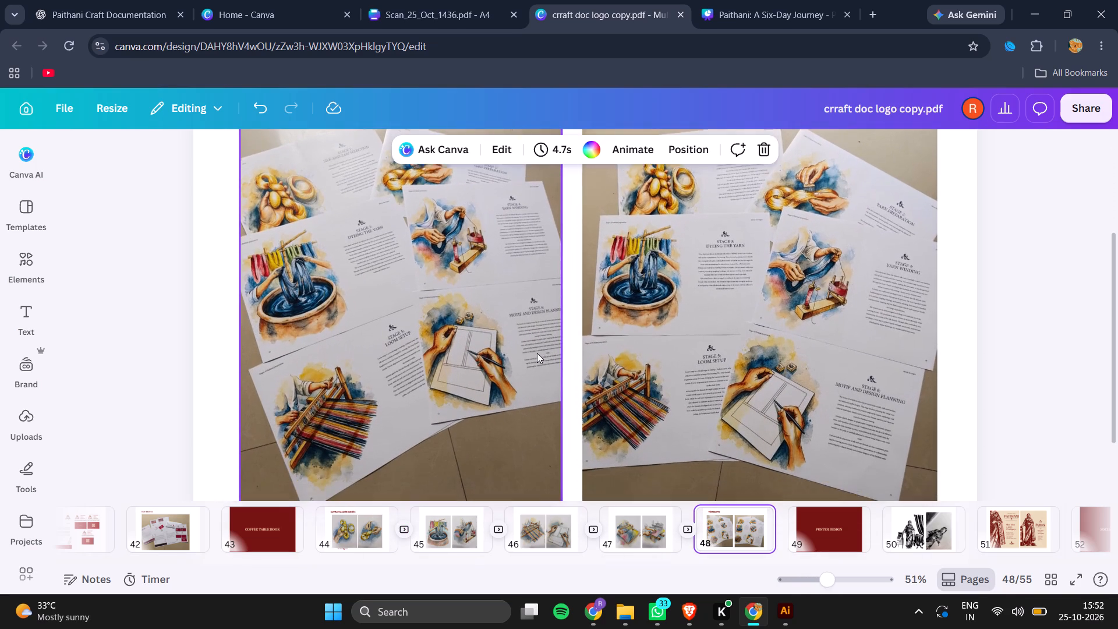
{"action": "scroll", "coordinate": [537, 353], "scroll_direction": "right", "scroll_amount": 5}
{"action": "scroll", "coordinate": [537, 353], "scroll_direction": "up", "scroll_amount": 6}
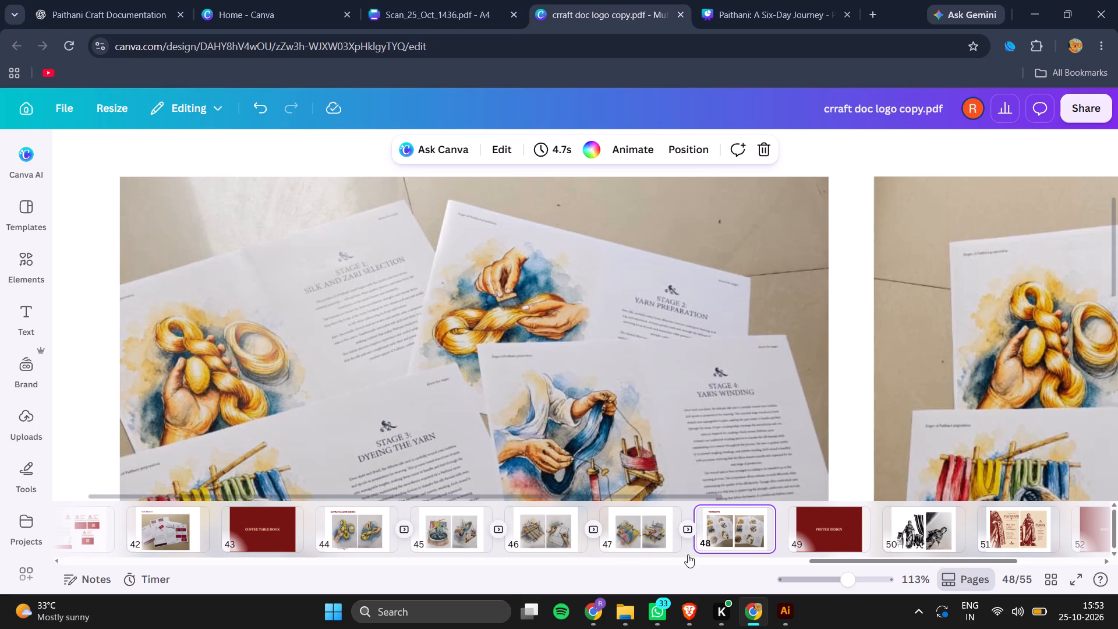
Switch to the Scan_25_Oct_1436.pdf design, look through its scanned sketch pages, and close it.
{"action": "left_click", "coordinate": [469, 5]}
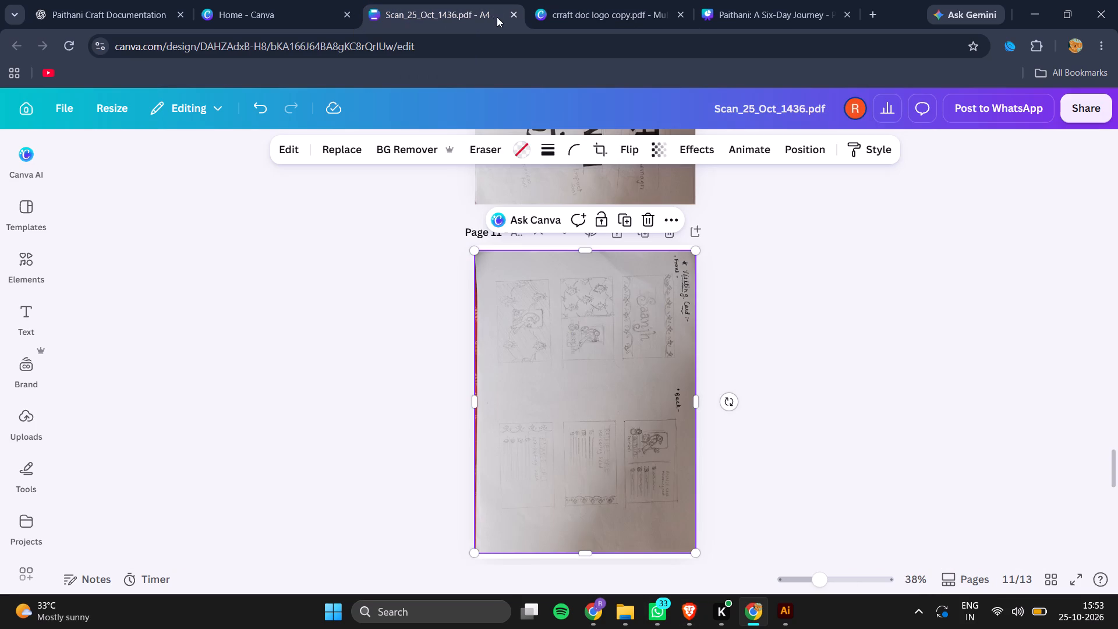
{"action": "scroll", "coordinate": [563, 373], "scroll_direction": "up", "scroll_amount": 15}
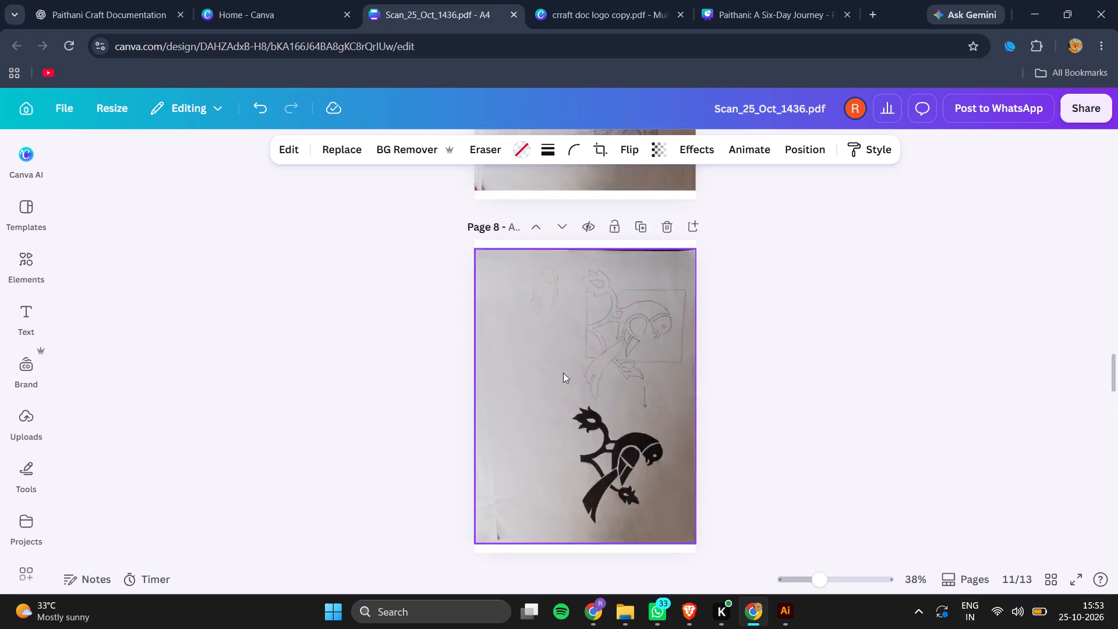
{"action": "scroll", "coordinate": [563, 373], "scroll_direction": "up", "scroll_amount": 16}
{"action": "scroll", "coordinate": [563, 373], "scroll_direction": "up", "scroll_amount": 7}
{"action": "scroll", "coordinate": [563, 373], "scroll_direction": "down", "scroll_amount": 13}
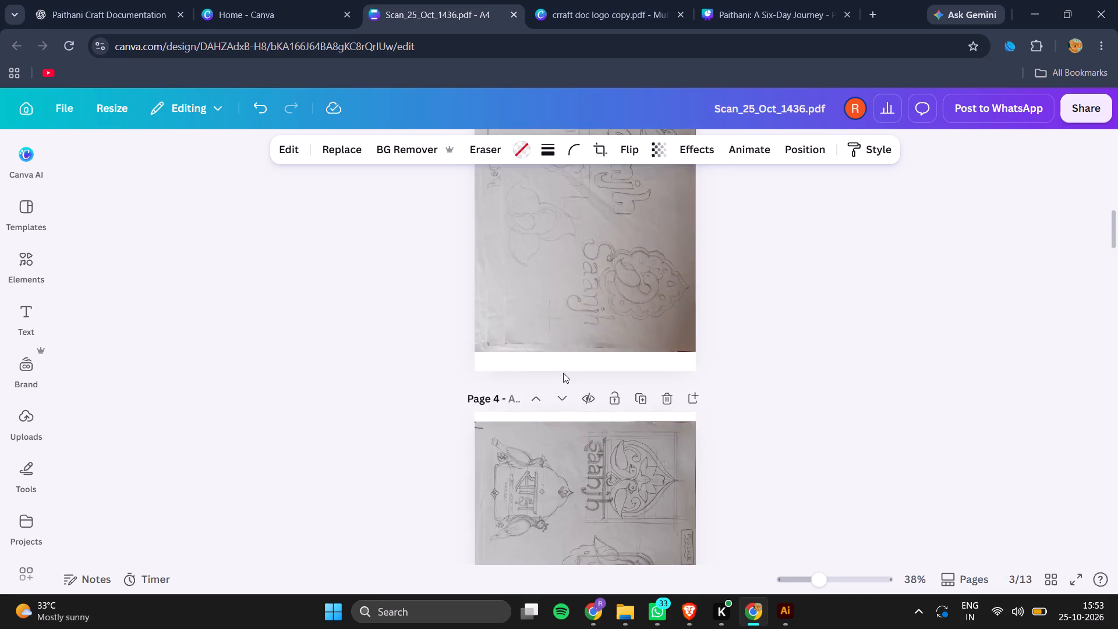
{"action": "scroll", "coordinate": [563, 373], "scroll_direction": "down", "scroll_amount": 20}
{"action": "scroll", "coordinate": [563, 373], "scroll_direction": "down", "scroll_amount": 12}
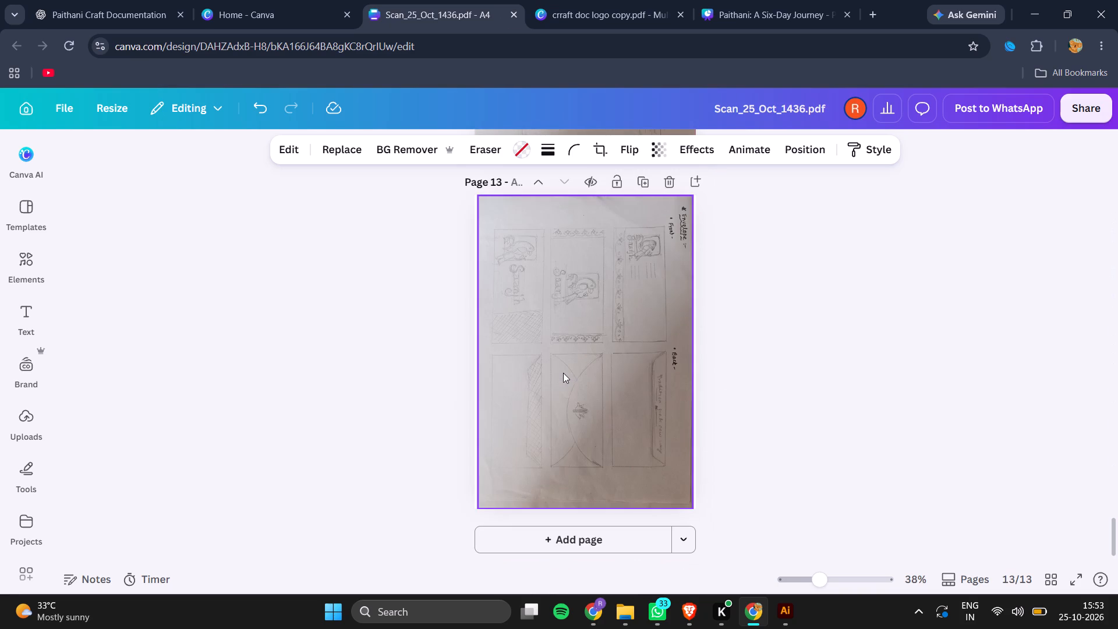
{"action": "left_click", "coordinate": [512, 11]}
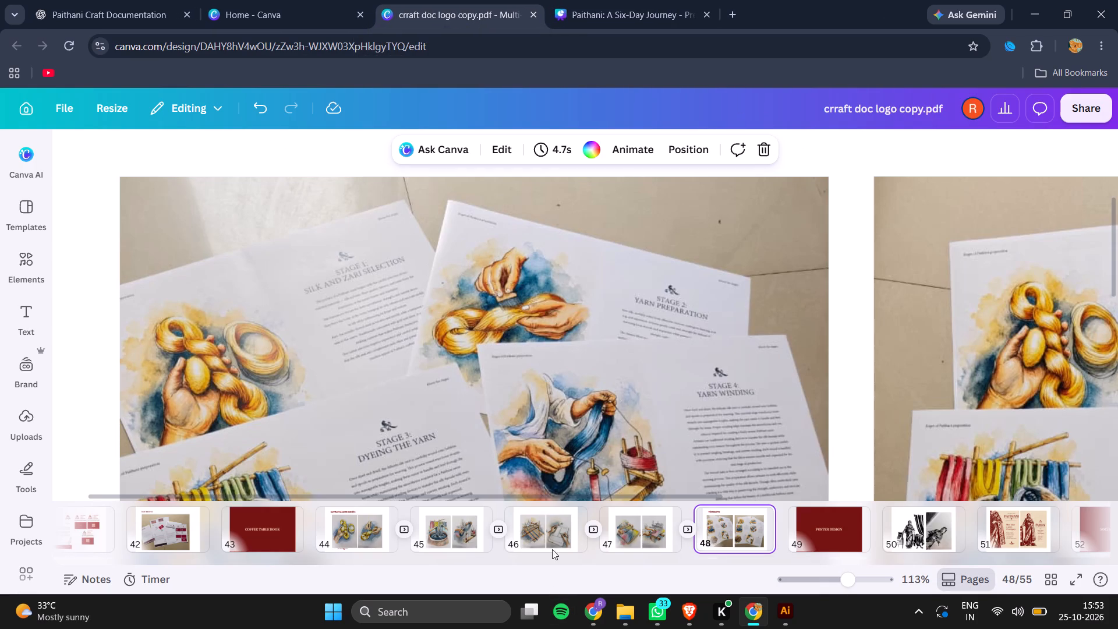
Browse the page thumbnails of the craft document from the last pages back to the opening pages.
{"action": "scroll", "coordinate": [551, 544], "scroll_direction": "left", "scroll_amount": 7}
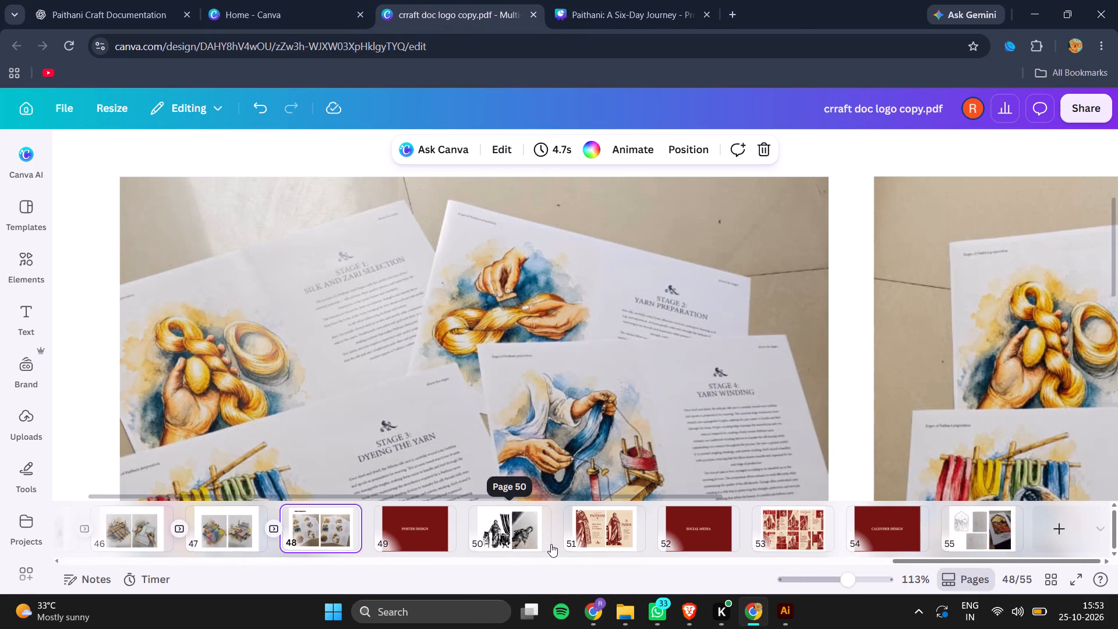
{"action": "scroll", "coordinate": [551, 544], "scroll_direction": "left", "scroll_amount": 8}
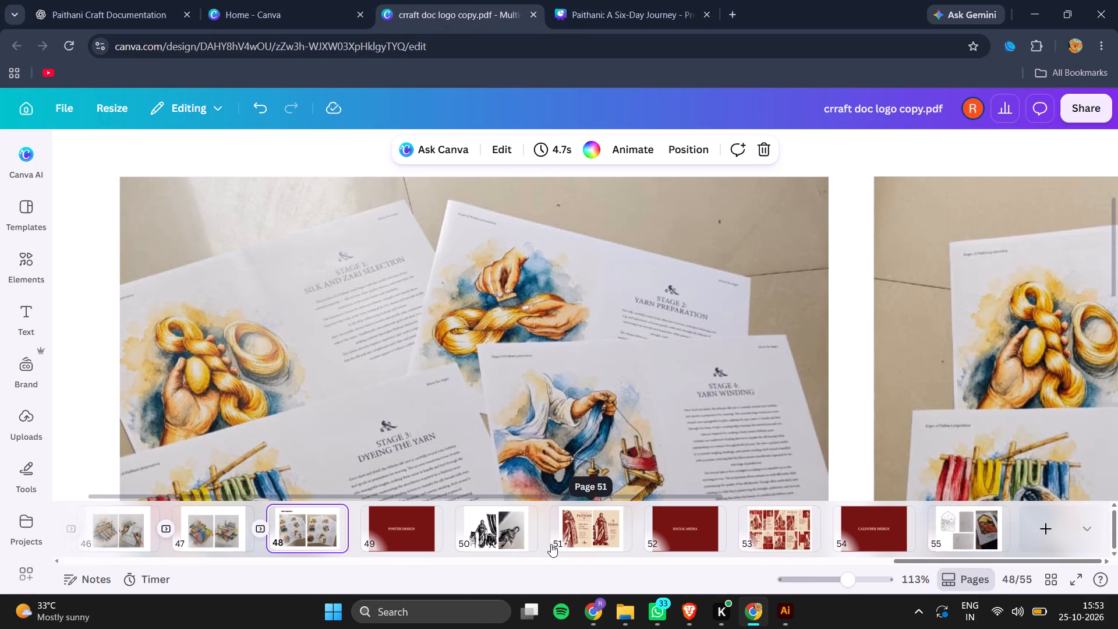
{"action": "scroll", "coordinate": [551, 544], "scroll_direction": "left", "scroll_amount": 2}
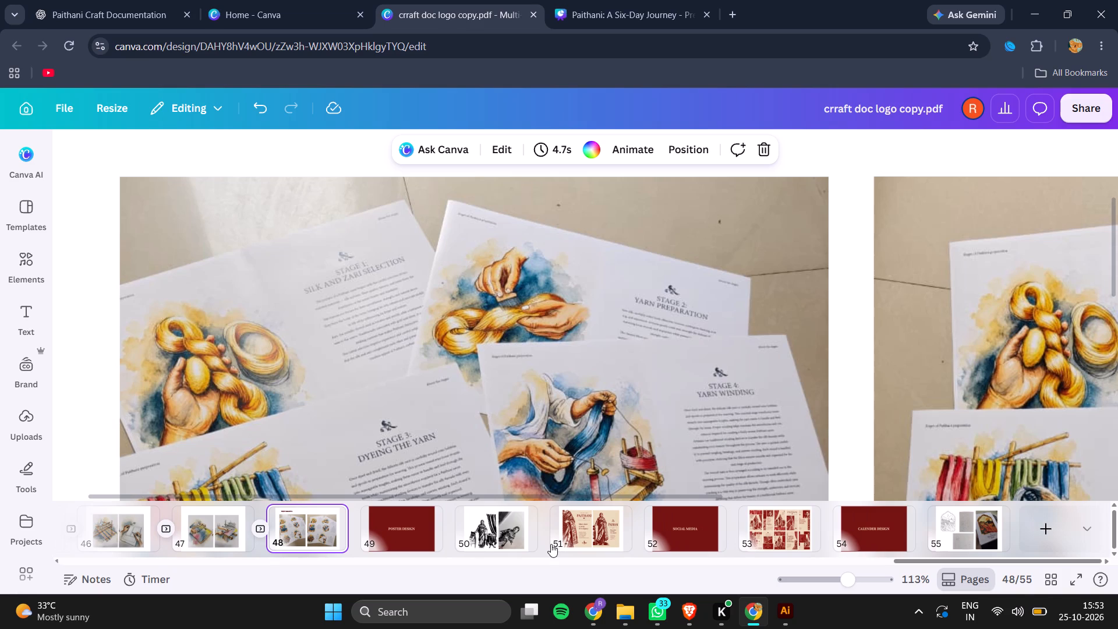
{"action": "scroll", "coordinate": [442, 537], "scroll_direction": "right", "scroll_amount": 6}
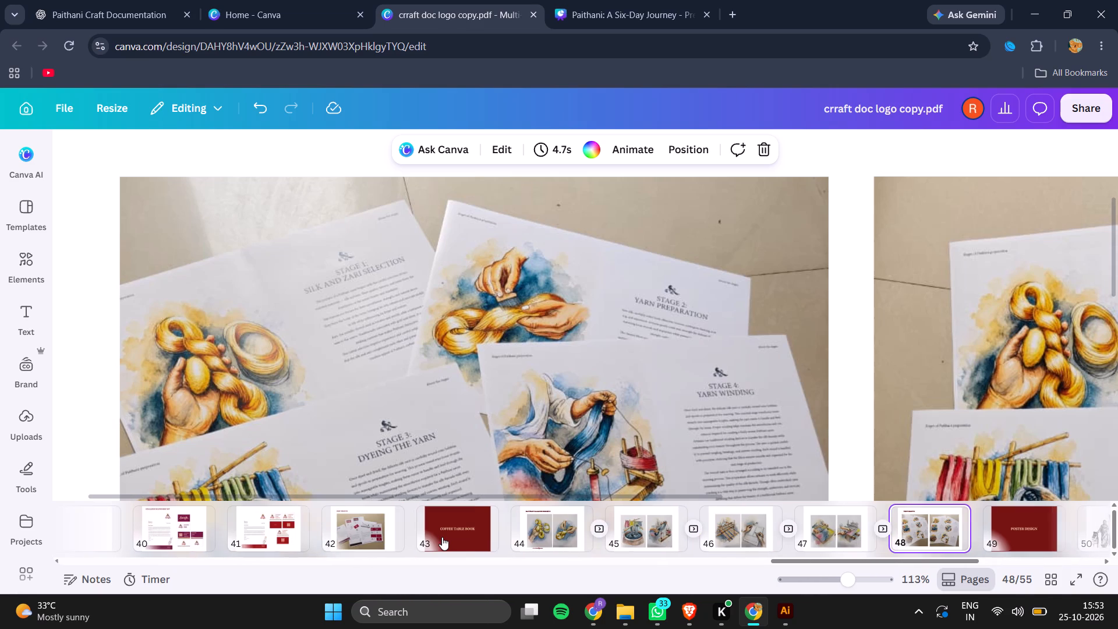
{"action": "scroll", "coordinate": [442, 537], "scroll_direction": "left", "scroll_amount": 10}
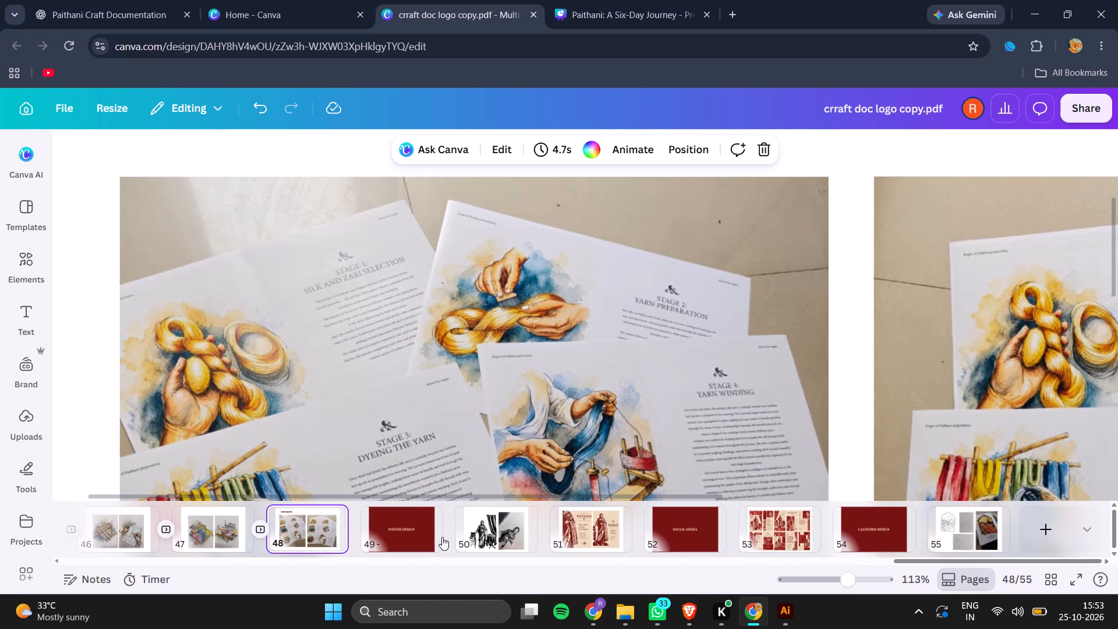
{"action": "scroll", "coordinate": [405, 532], "scroll_direction": "right", "scroll_amount": 6}
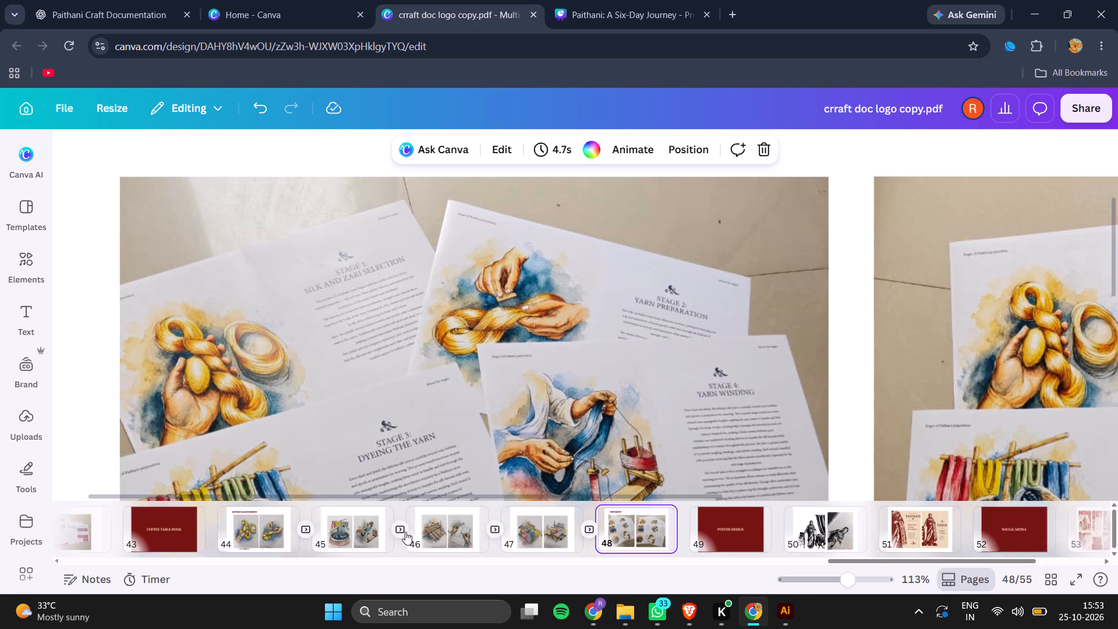
{"action": "scroll", "coordinate": [405, 532], "scroll_direction": "right", "scroll_amount": 9}
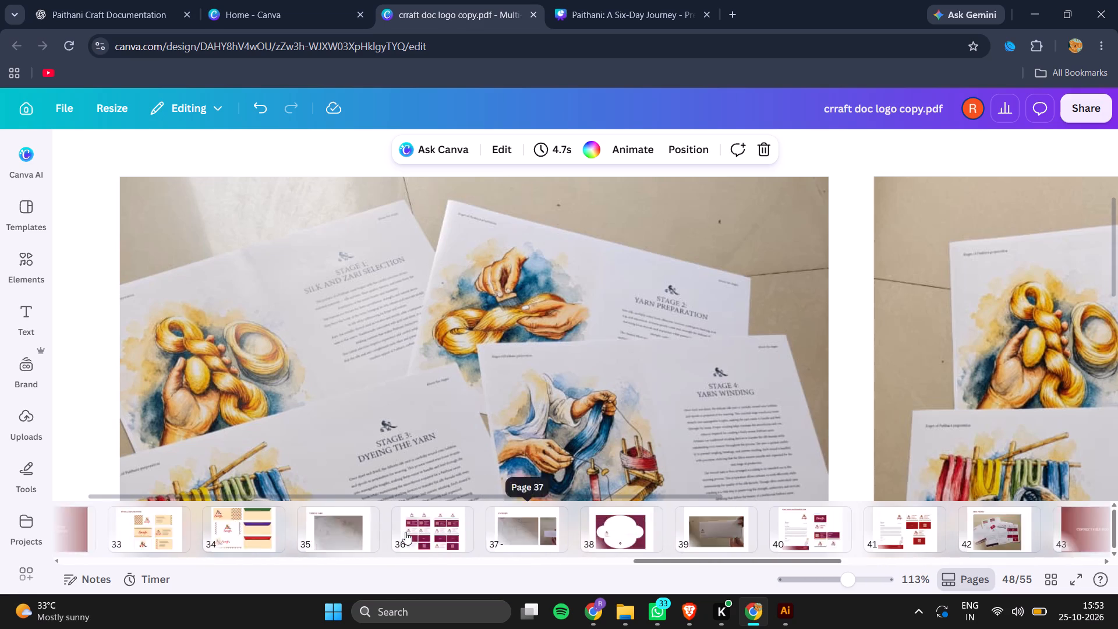
{"action": "scroll", "coordinate": [405, 532], "scroll_direction": "right", "scroll_amount": 10}
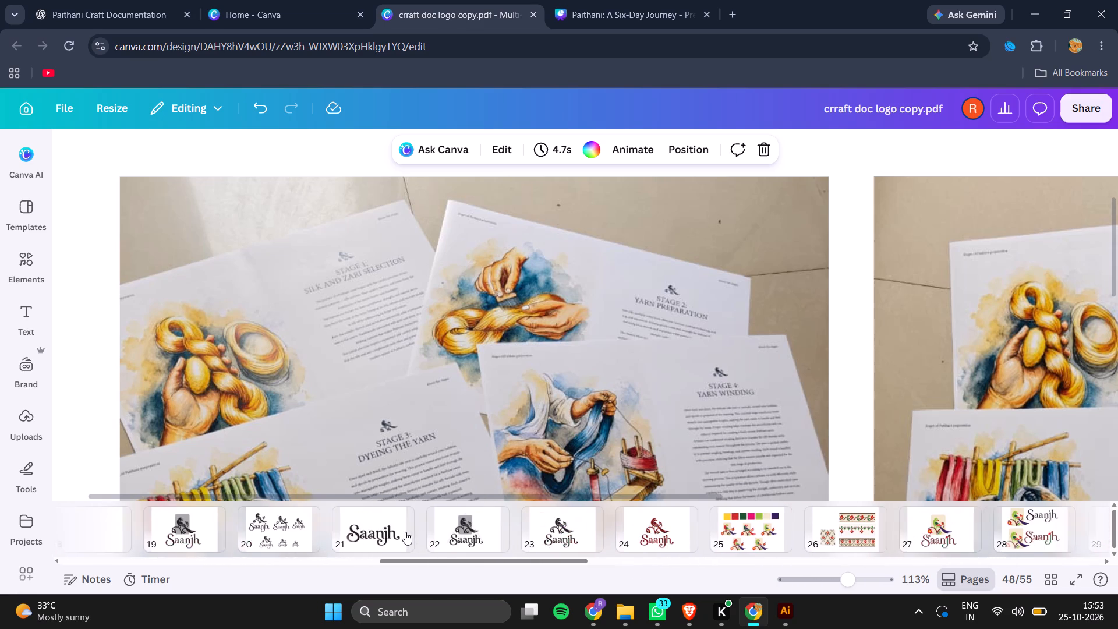
{"action": "scroll", "coordinate": [405, 532], "scroll_direction": "right", "scroll_amount": 16}
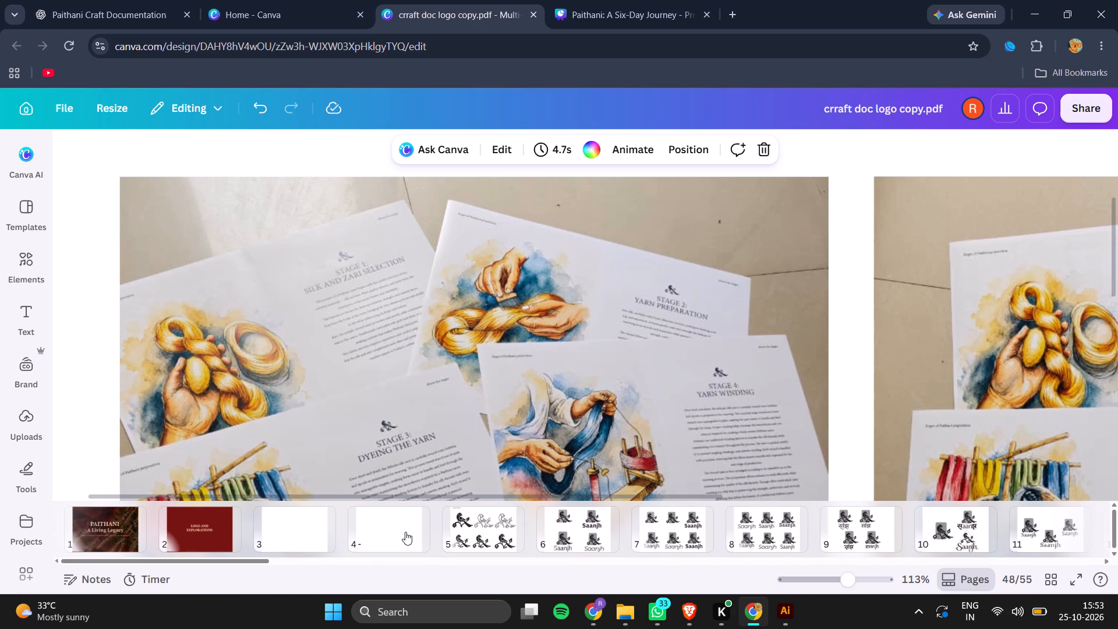
{"action": "scroll", "coordinate": [405, 532], "scroll_direction": "right", "scroll_amount": 5}
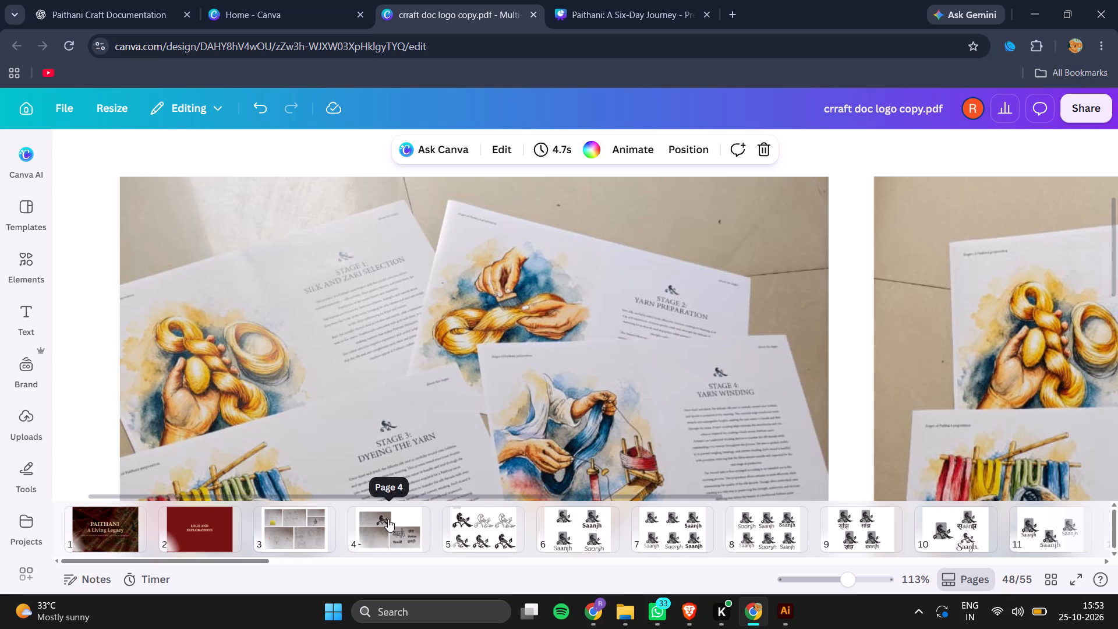
Examine the mind maps, motif drawings and logo sketches on pages 3 and 4.
{"action": "left_click", "coordinate": [388, 519]}
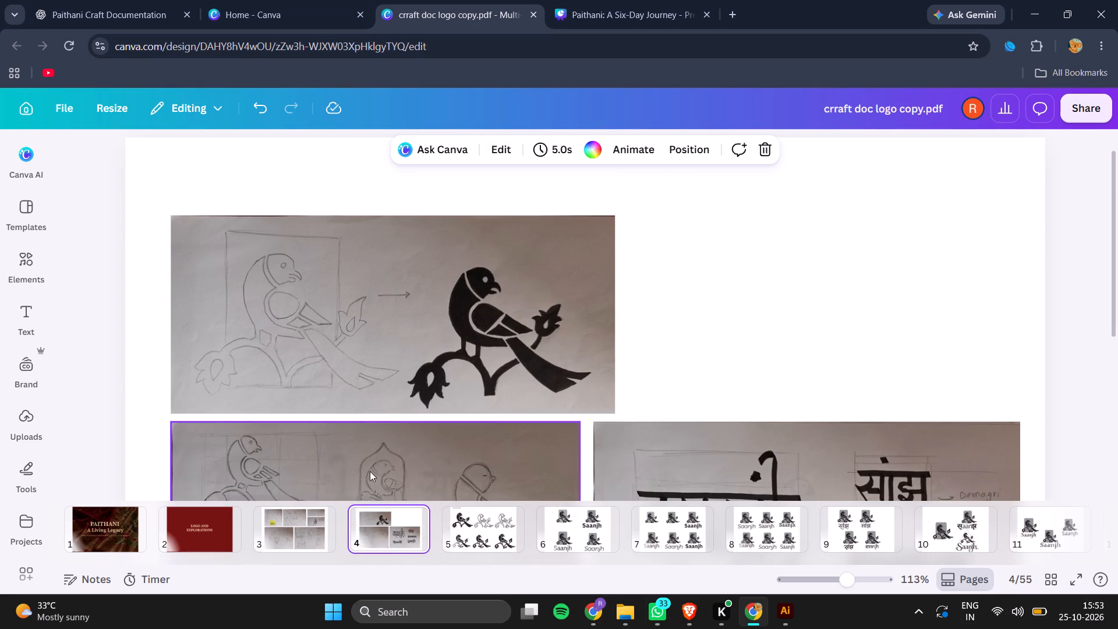
{"action": "left_click", "coordinate": [295, 527]}
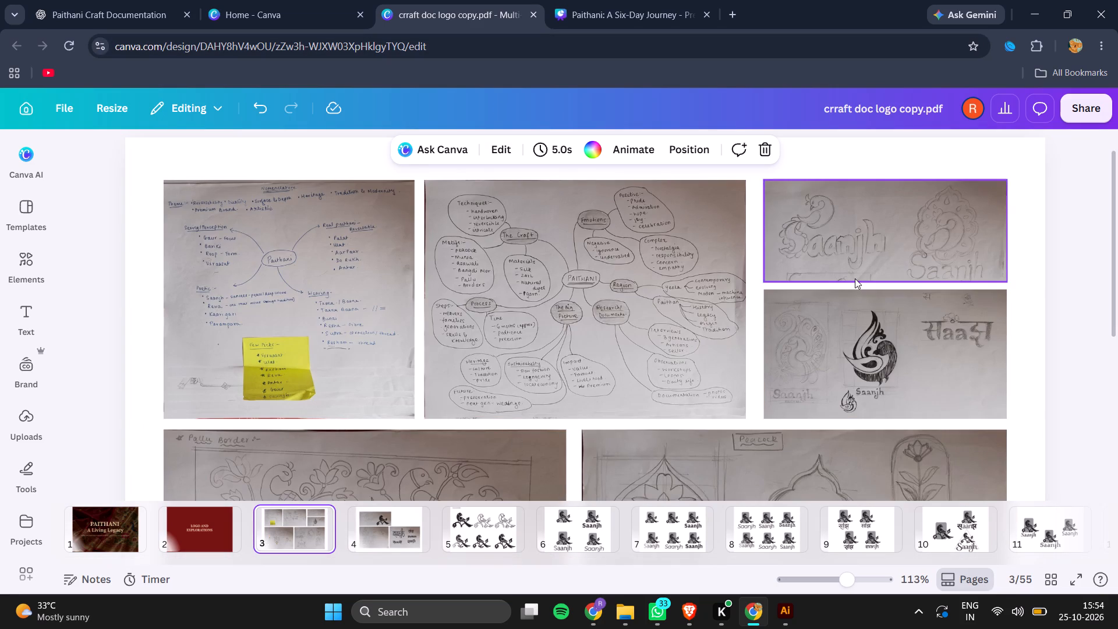
{"action": "scroll", "coordinate": [854, 277], "scroll_direction": "down", "scroll_amount": 3}
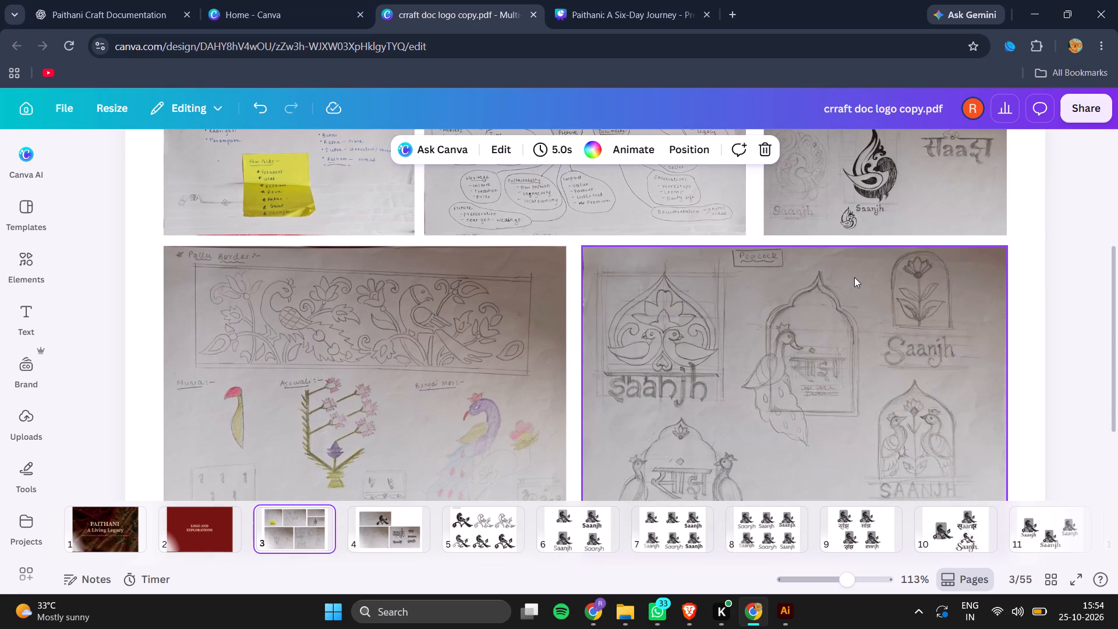
{"action": "scroll", "coordinate": [854, 277], "scroll_direction": "up", "scroll_amount": 1}
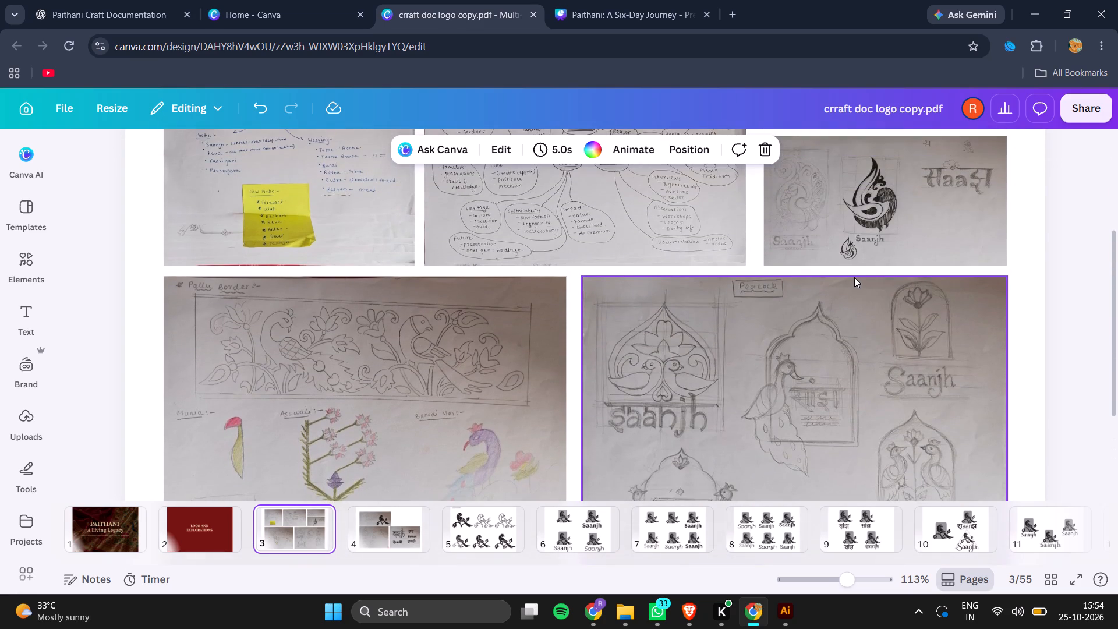
{"action": "scroll", "coordinate": [854, 277], "scroll_direction": "up", "scroll_amount": 1}
{"action": "scroll", "coordinate": [854, 277], "scroll_direction": "down", "scroll_amount": 3}
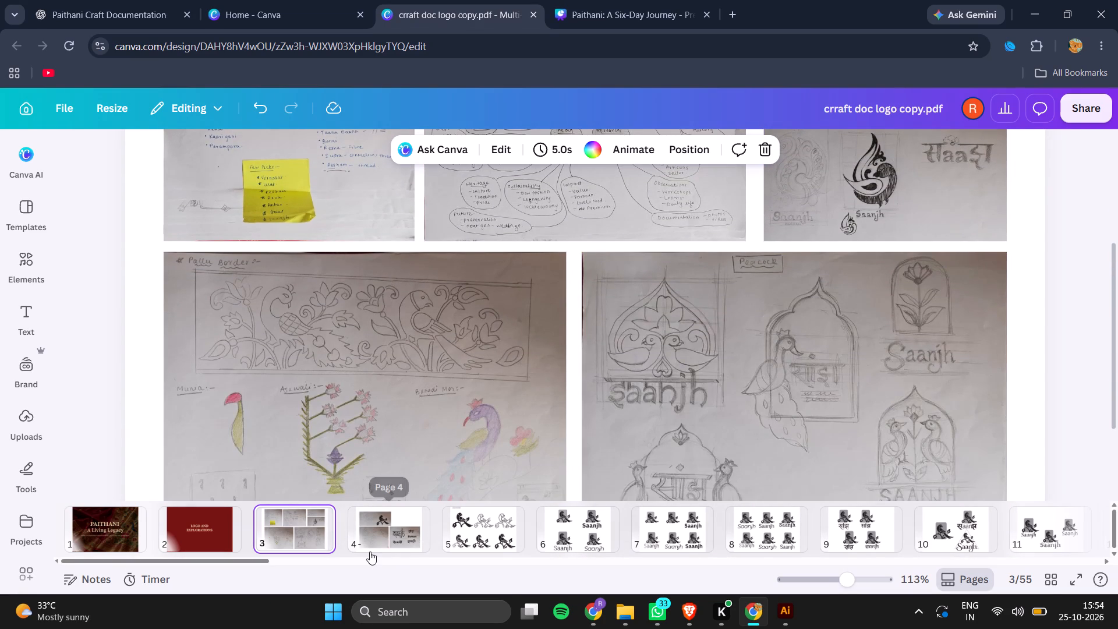
{"action": "left_click", "coordinate": [385, 538]}
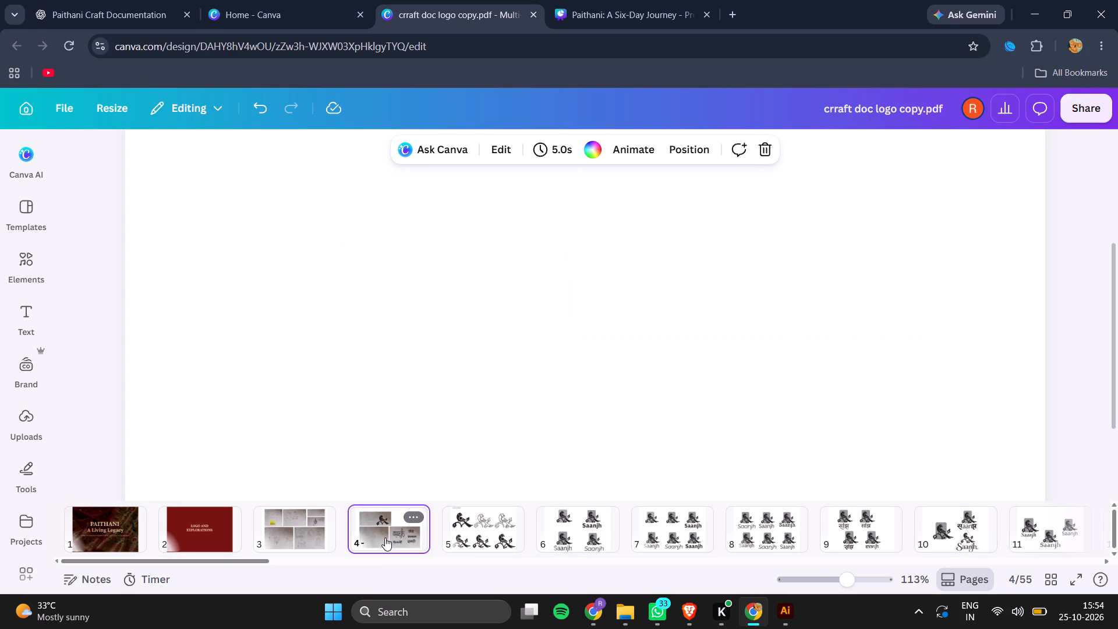
Copy the flame-shaped peacock Saanjh logo sketch from page 3 and paste it onto page 4.
{"action": "left_click", "coordinate": [281, 515]}
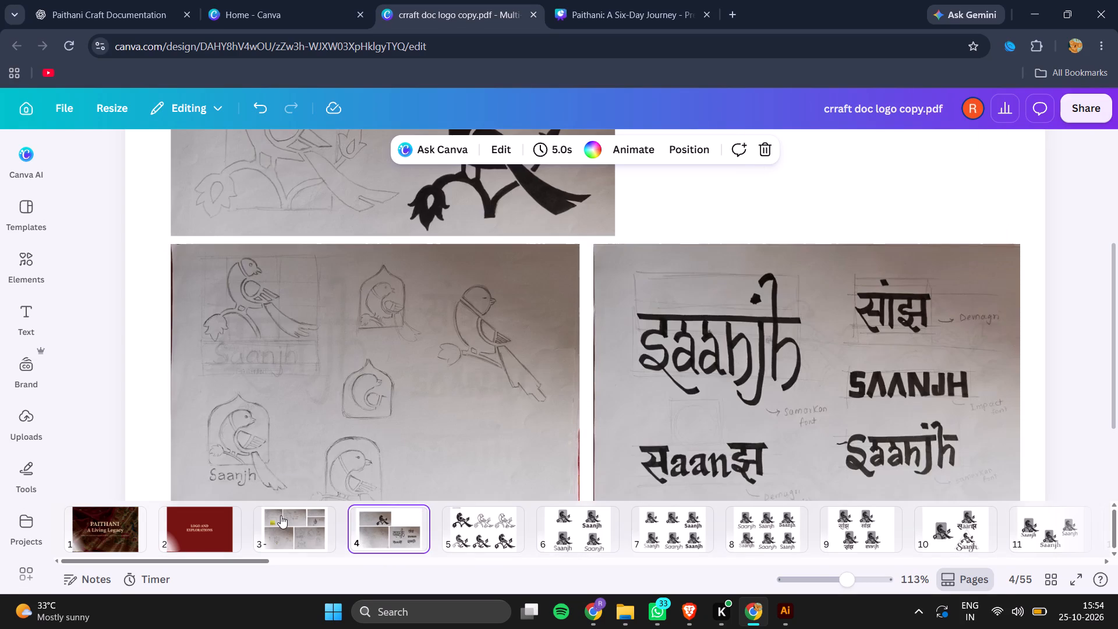
{"action": "left_click", "coordinate": [950, 197]}
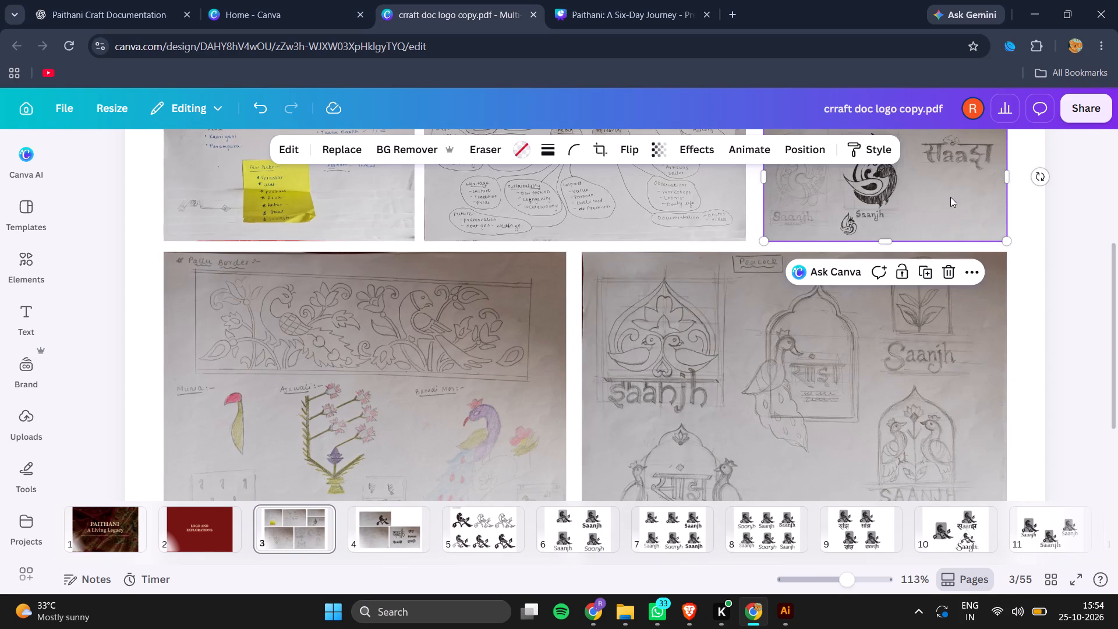
{"action": "scroll", "coordinate": [950, 197], "scroll_direction": "up", "scroll_amount": 3}
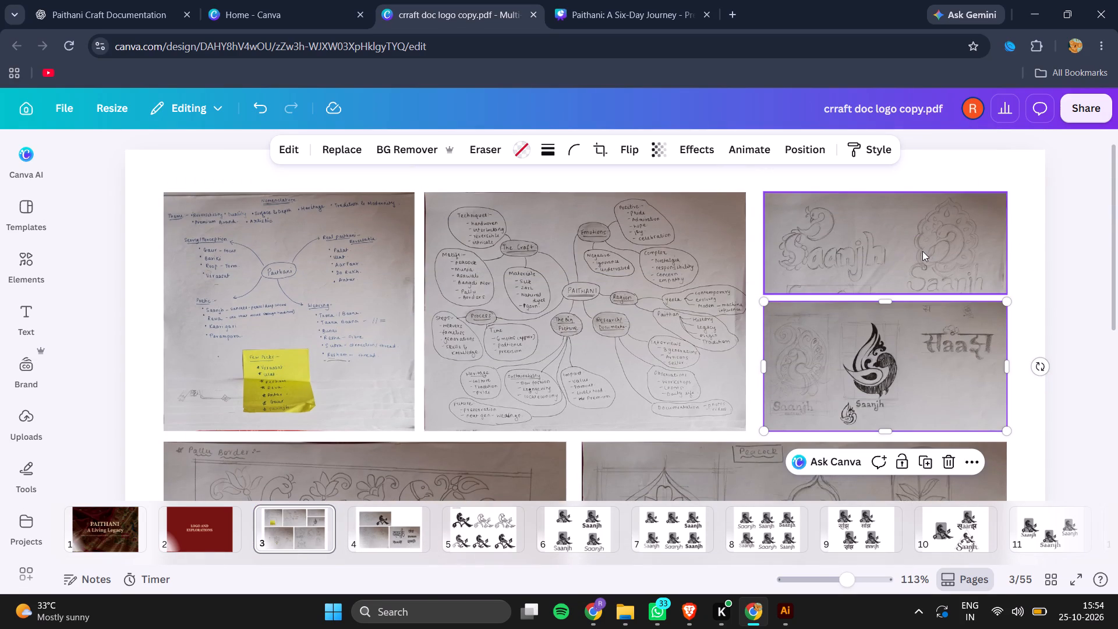
{"action": "key", "text": "ctrl+c"}
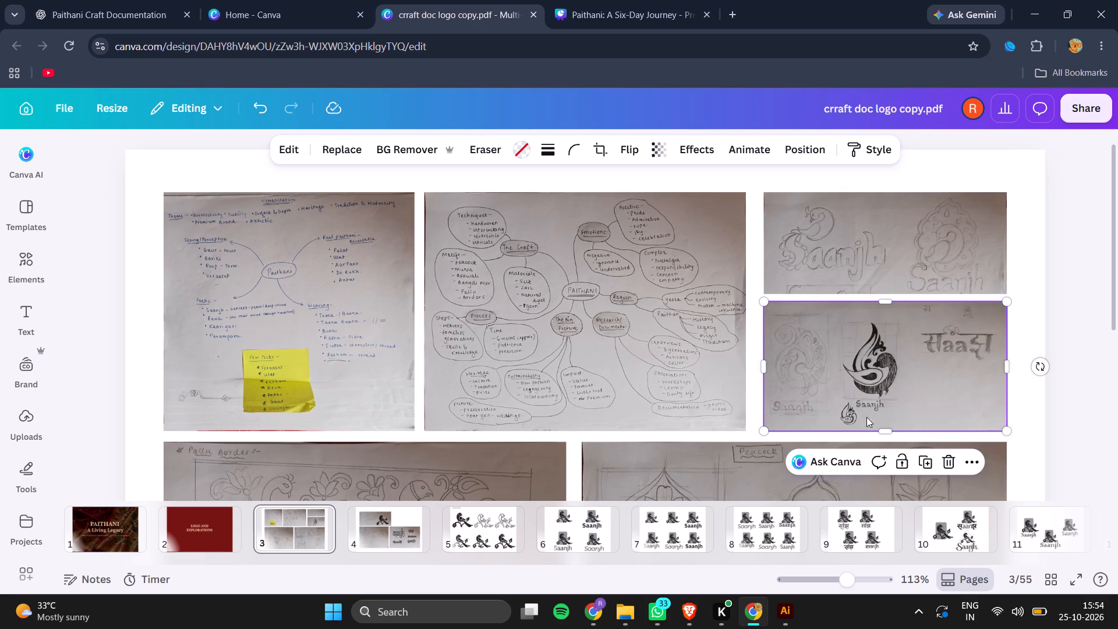
{"action": "left_click", "coordinate": [412, 535]}
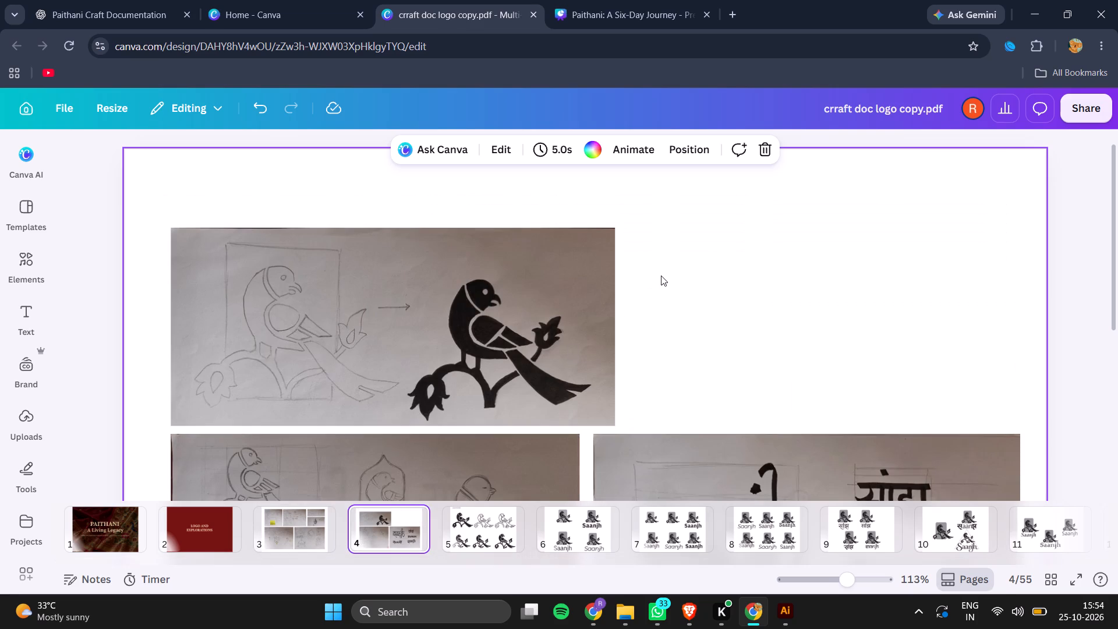
{"action": "key", "text": "ctrl+v"}
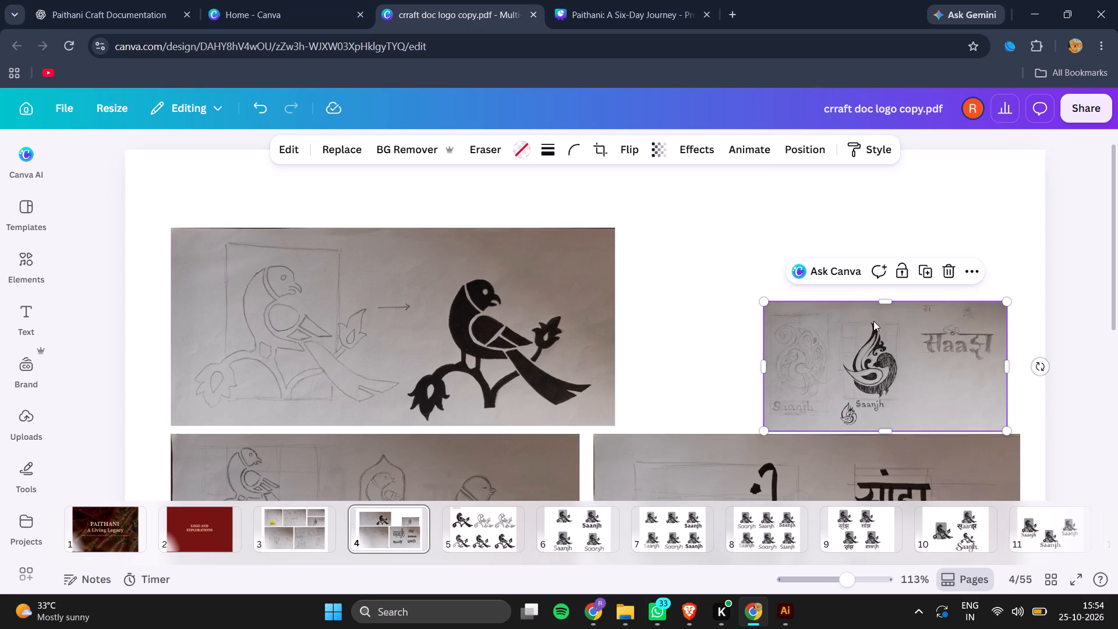
Fit the pasted sketch into page 4's empty upper-right space by moving and enlarging it, and widen the bird sketch to narrow the gap.
{"action": "left_click_drag", "start_coordinate": [868, 357], "coordinate": [731, 282]}
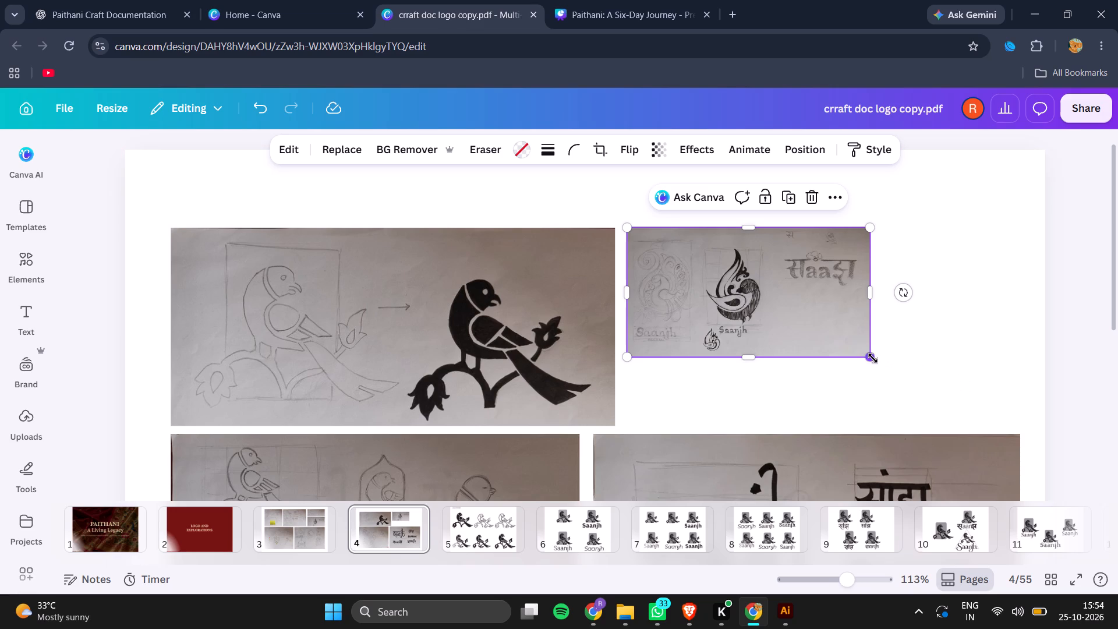
{"action": "left_click_drag", "start_coordinate": [873, 359], "coordinate": [1017, 395]}
{"action": "left_click_drag", "start_coordinate": [932, 348], "coordinate": [953, 351]}
{"action": "left_click", "coordinate": [564, 395]}
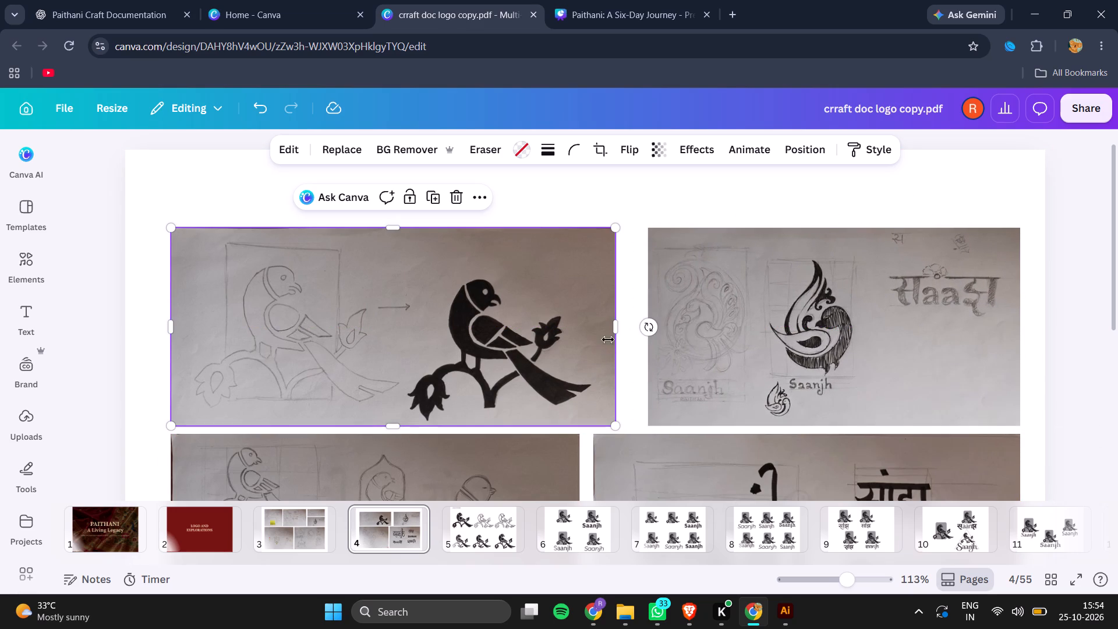
{"action": "left_click_drag", "start_coordinate": [617, 333], "coordinate": [640, 333]}
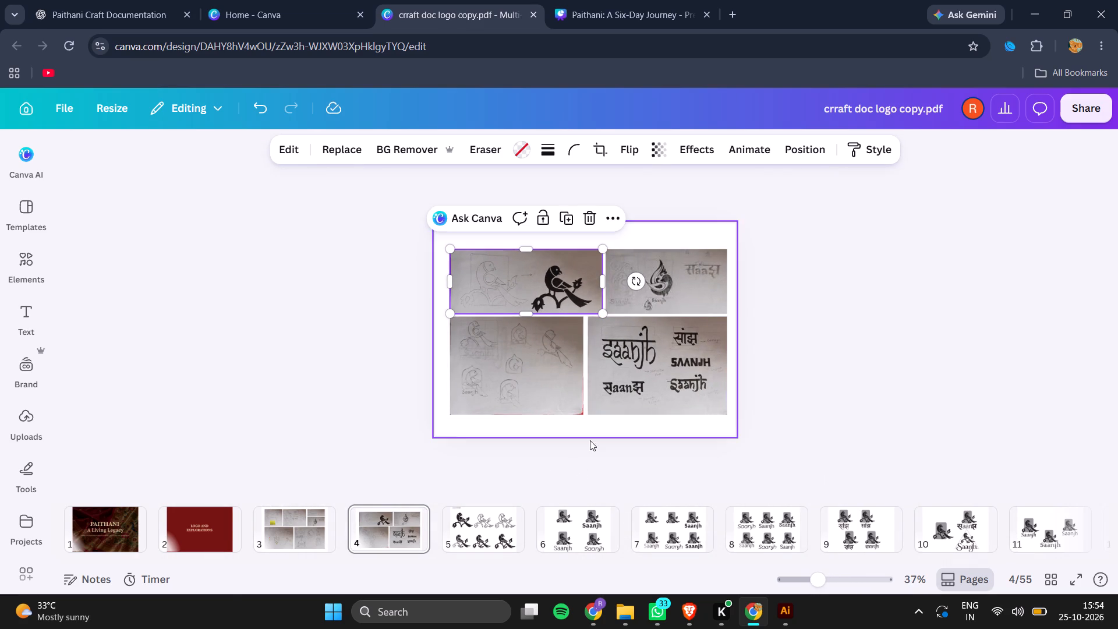
{"action": "left_click", "coordinate": [589, 447]}
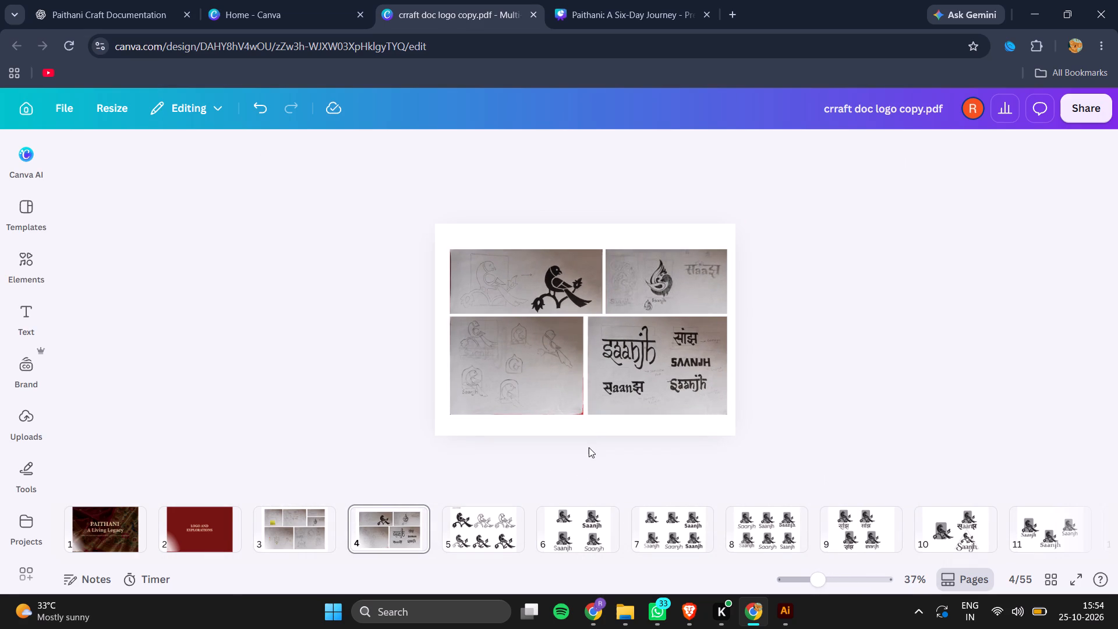
Look through the logo design pages from page 5 onward and view the colour palette variations on page 25.
{"action": "left_click", "coordinate": [466, 532]}
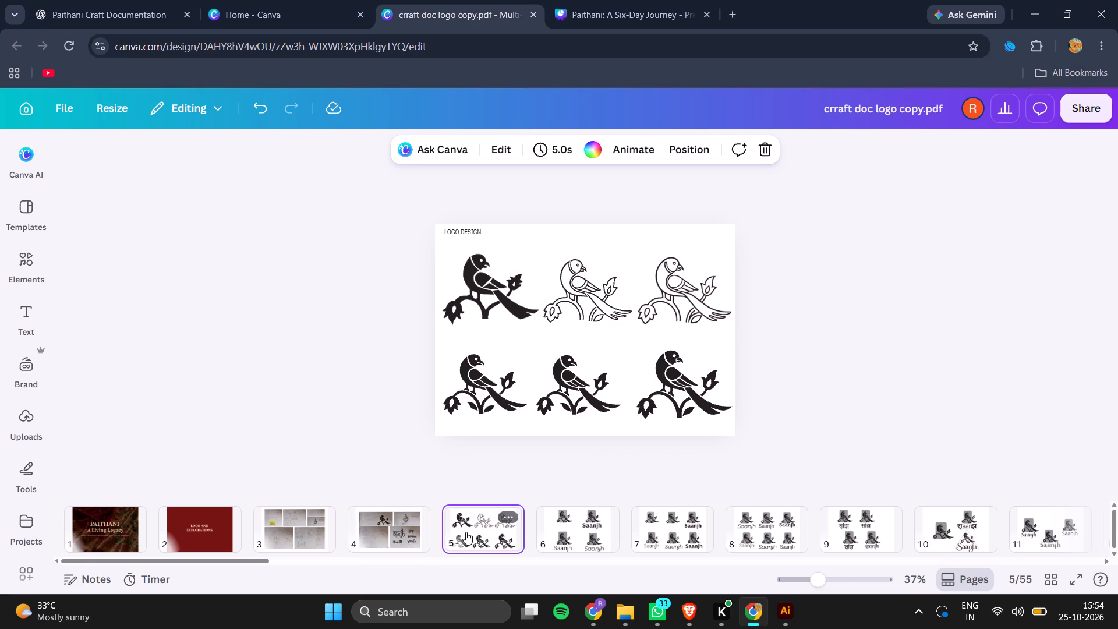
{"action": "scroll", "coordinate": [466, 532], "scroll_direction": "left", "scroll_amount": 7}
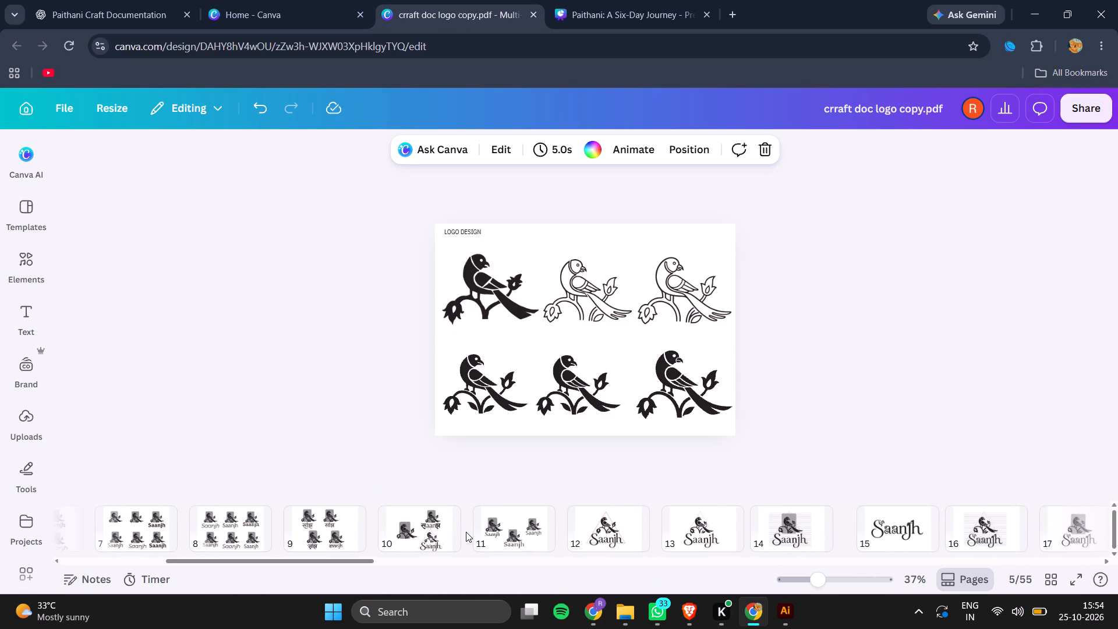
{"action": "scroll", "coordinate": [466, 532], "scroll_direction": "left", "scroll_amount": 6}
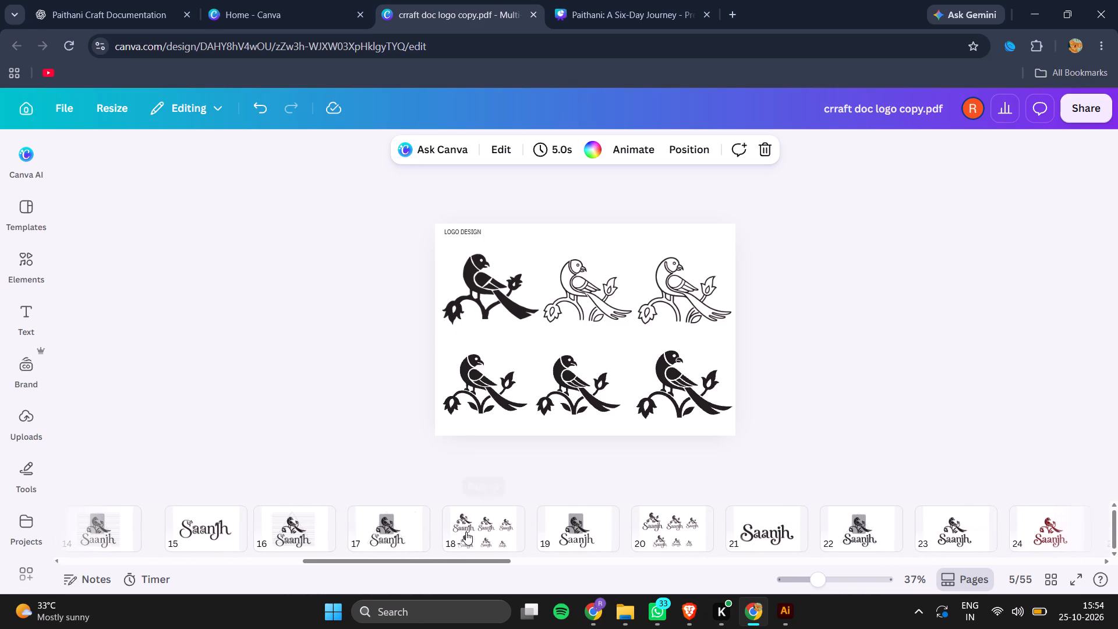
{"action": "scroll", "coordinate": [466, 532], "scroll_direction": "left", "scroll_amount": 1}
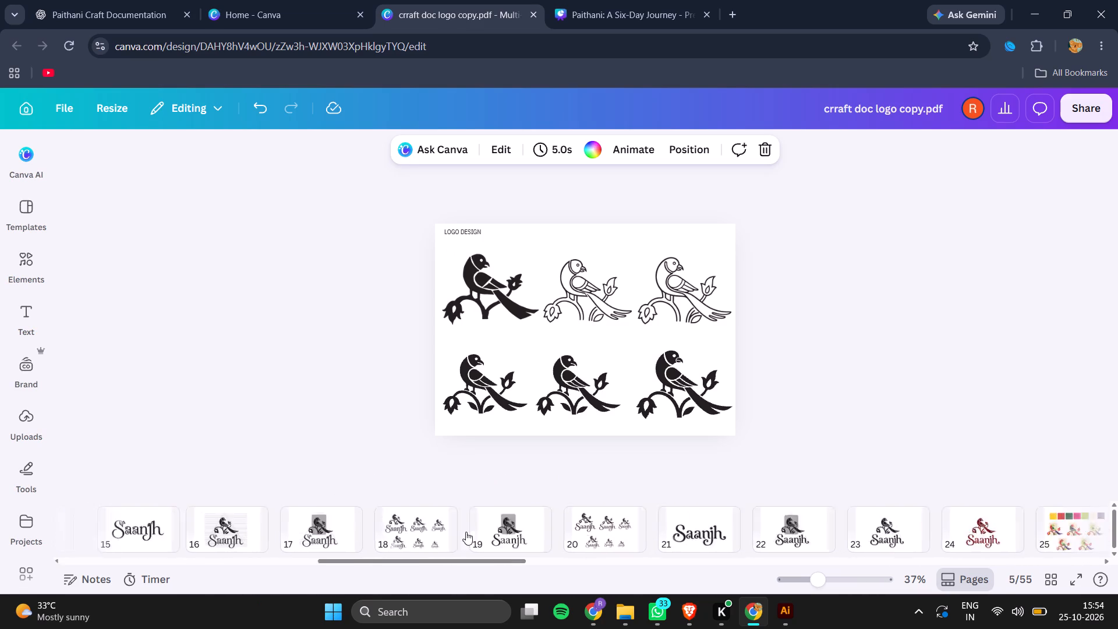
{"action": "scroll", "coordinate": [466, 532], "scroll_direction": "left", "scroll_amount": 4}
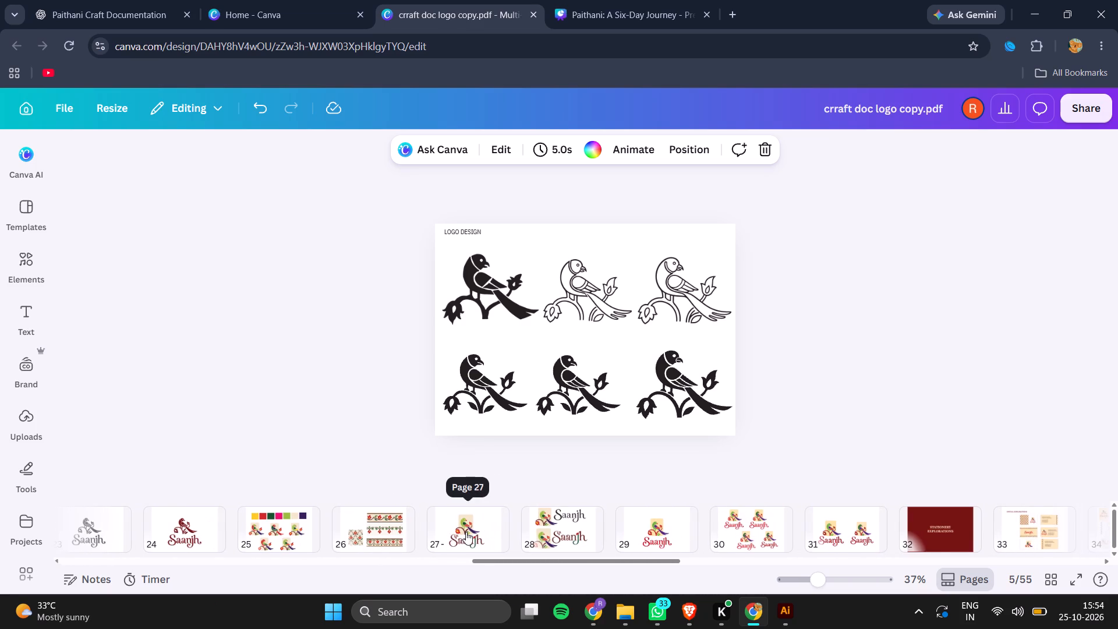
{"action": "scroll", "coordinate": [466, 532], "scroll_direction": "left", "scroll_amount": 1}
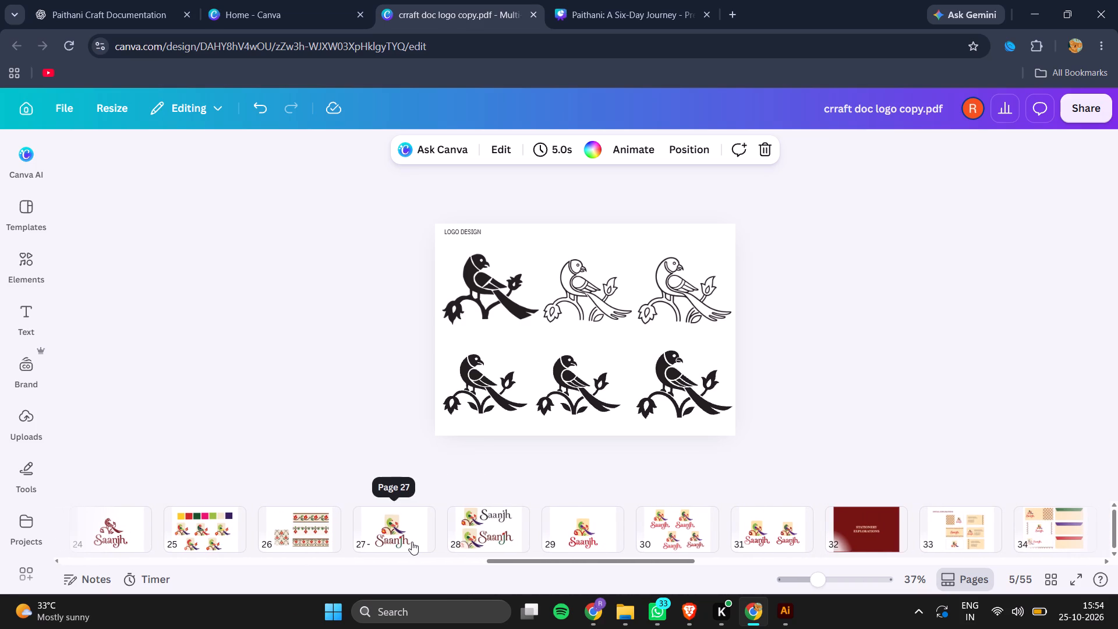
{"action": "left_click", "coordinate": [204, 522]}
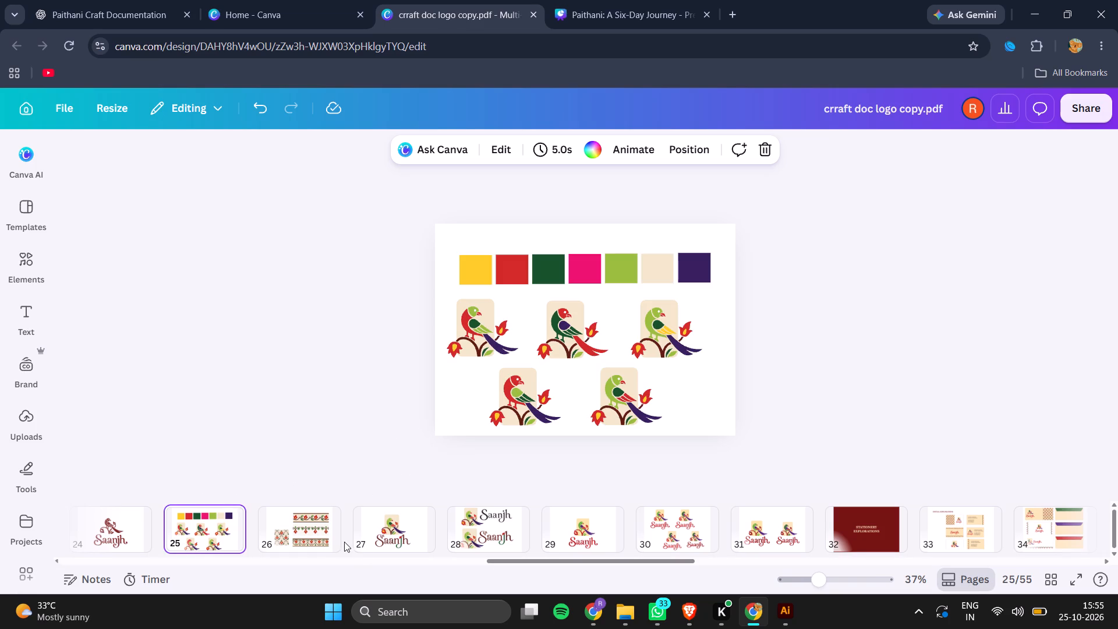
Copy the "INITIAL EXPLORATIONS" heading from page 33 and paste it onto page 25.
{"action": "scroll", "coordinate": [483, 533], "scroll_direction": "left", "scroll_amount": 7}
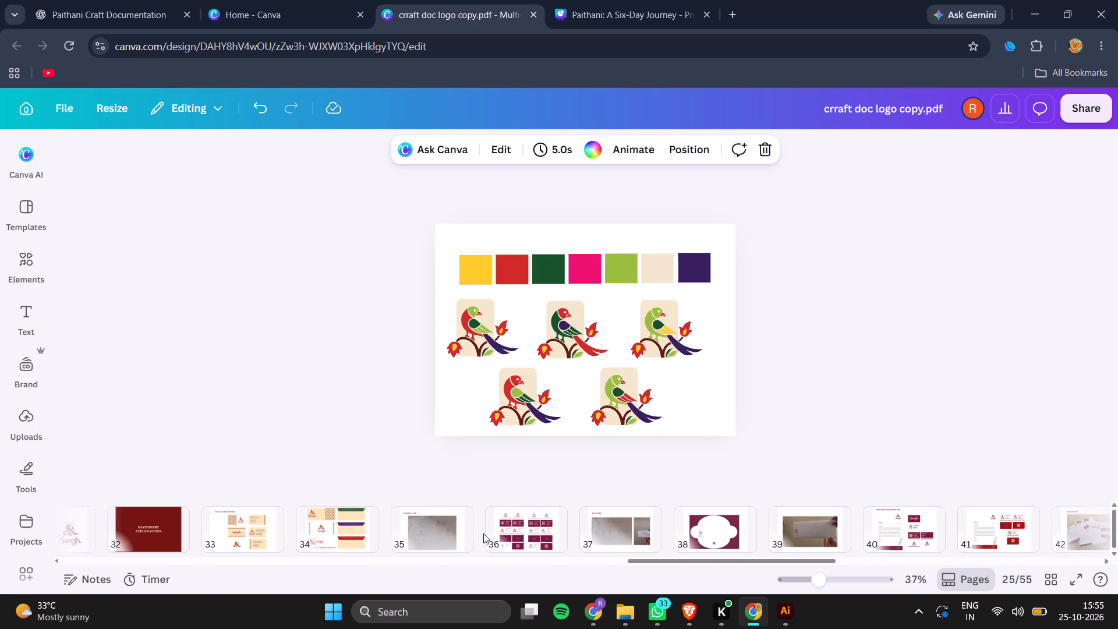
{"action": "left_click", "coordinate": [234, 513]}
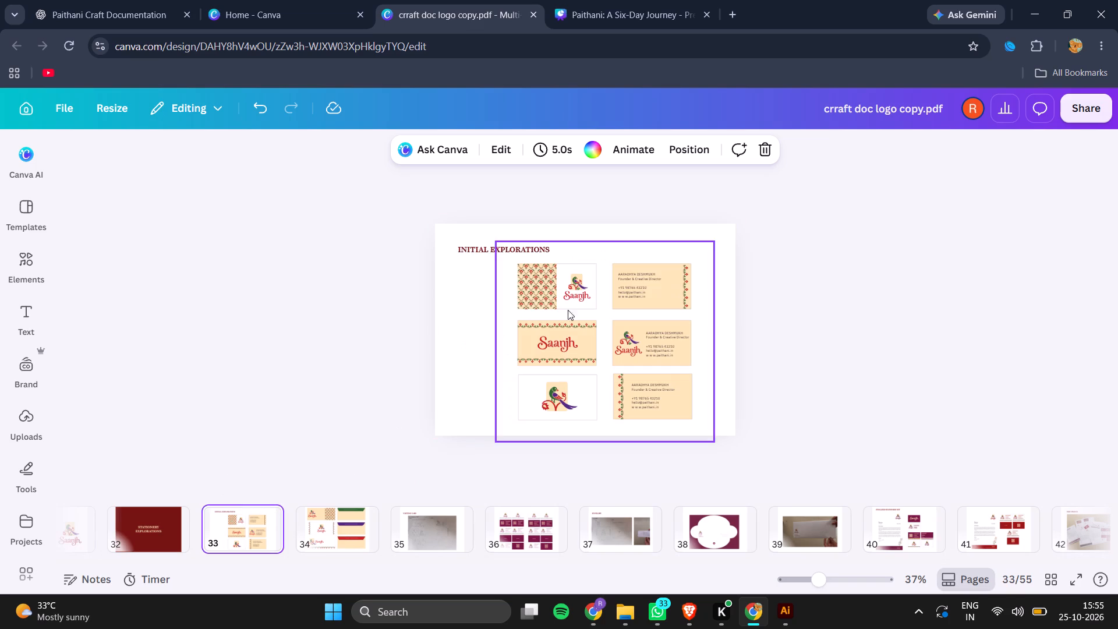
{"action": "left_click", "coordinate": [523, 245]}
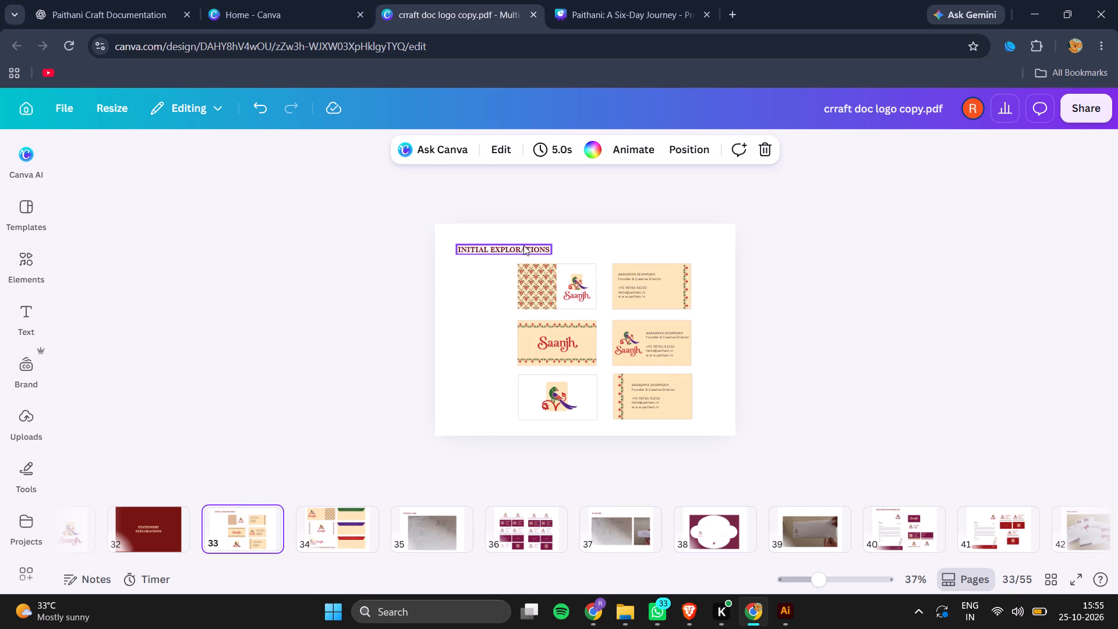
{"action": "key", "text": "ctrl+c"}
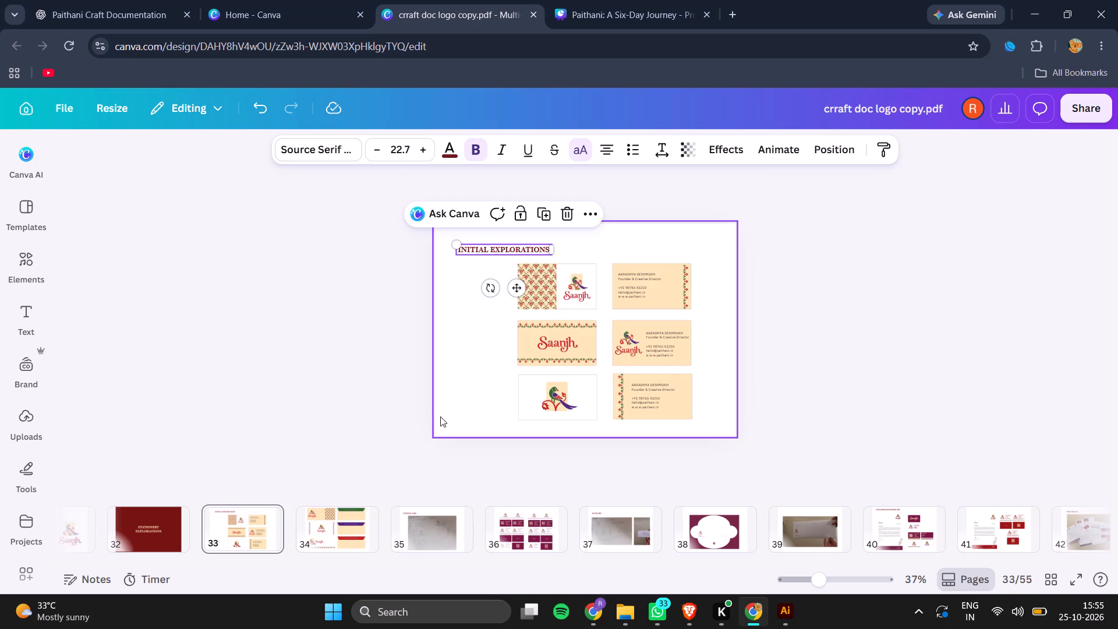
{"action": "scroll", "coordinate": [410, 529], "scroll_direction": "right", "scroll_amount": 6}
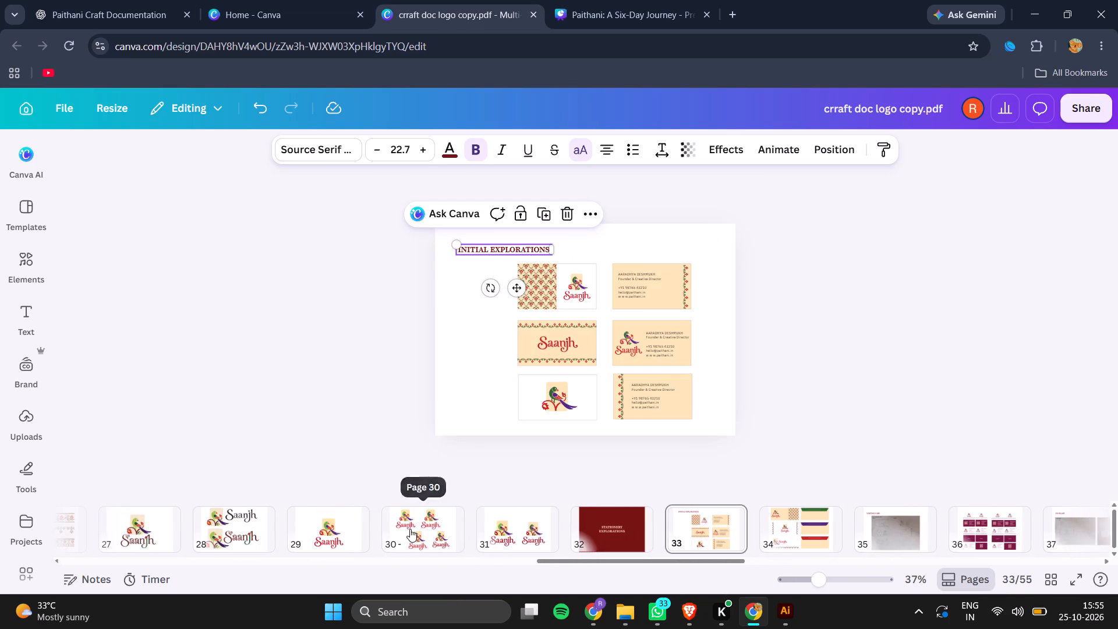
{"action": "scroll", "coordinate": [410, 529], "scroll_direction": "right", "scroll_amount": 6}
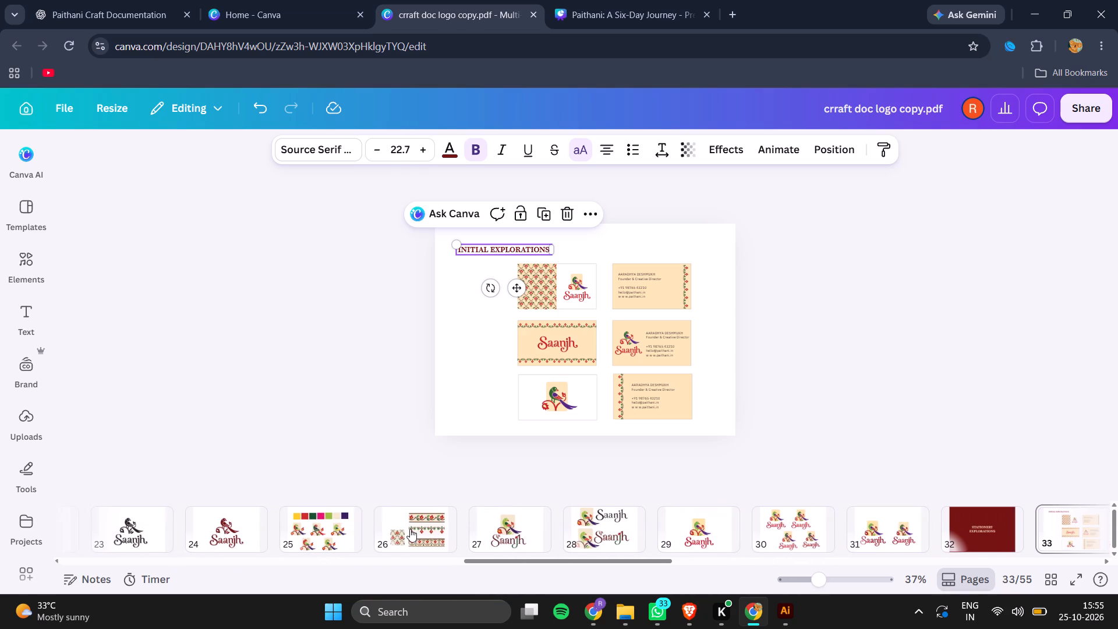
{"action": "left_click", "coordinate": [313, 526]}
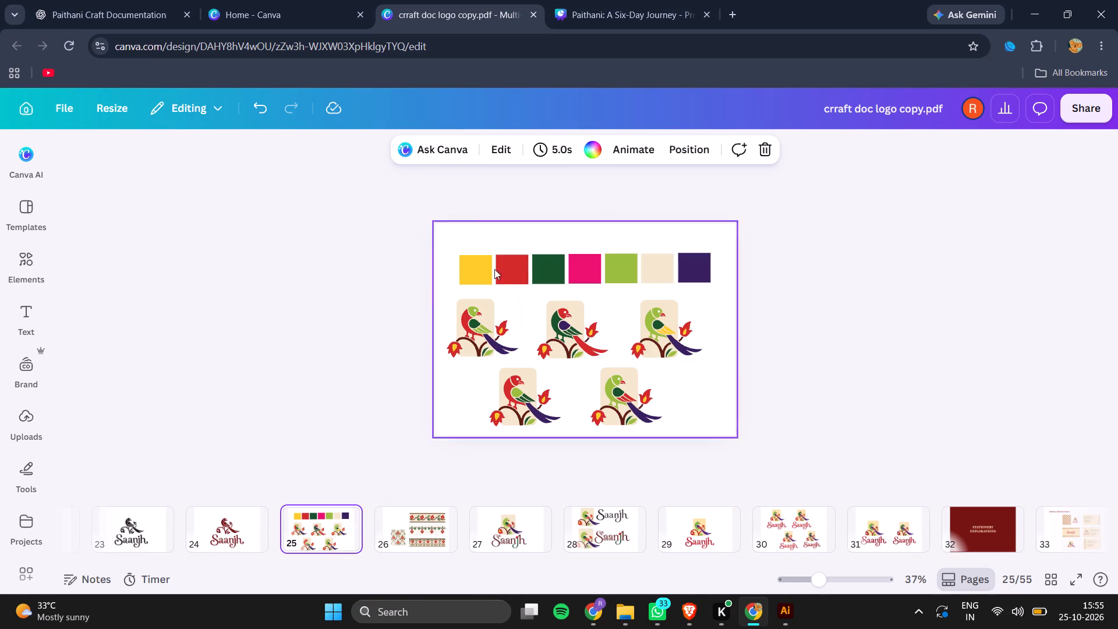
{"action": "key", "text": "ctrl+v"}
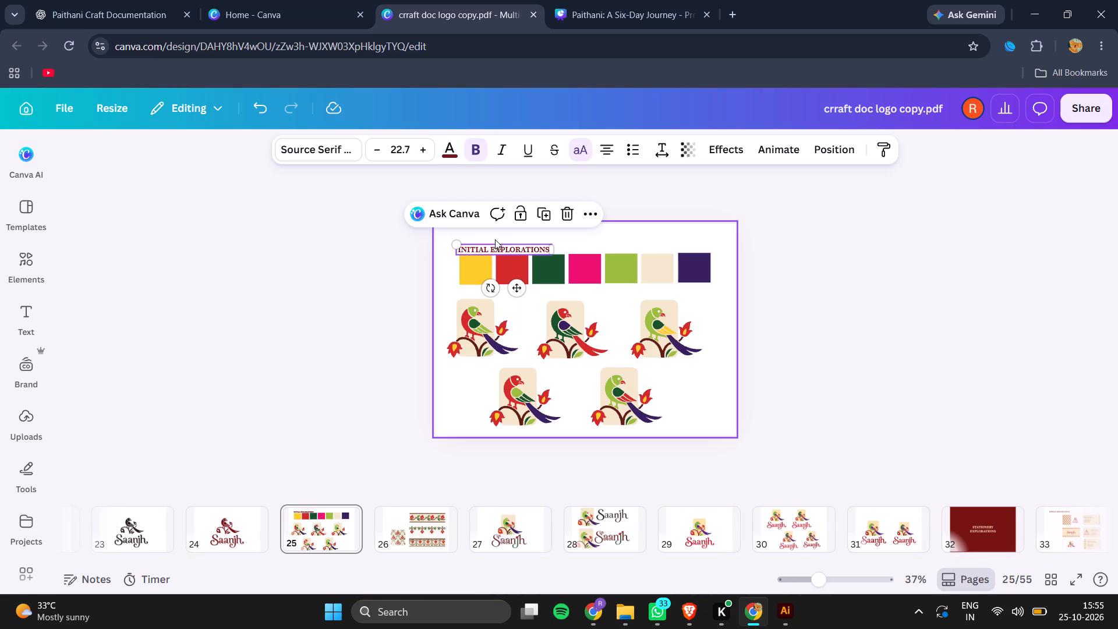
Scale down all the colour swatches and bird variations on page 25 together to make room below the heading.
{"action": "left_click_drag", "start_coordinate": [405, 281], "coordinate": [763, 439]}
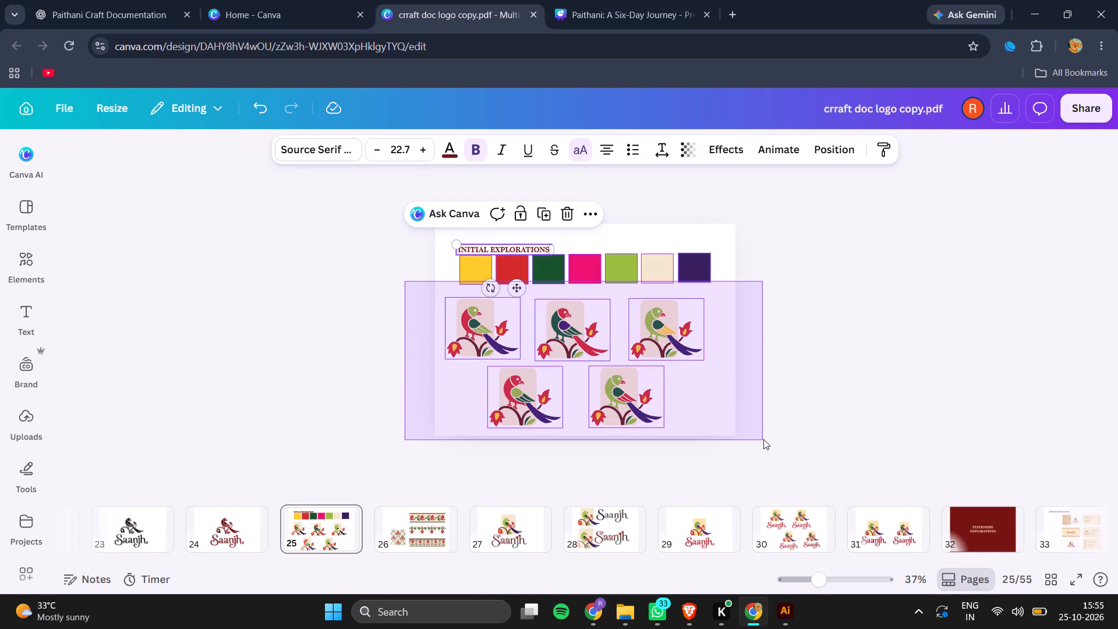
{"action": "left_click_drag", "start_coordinate": [763, 439], "coordinate": [762, 430]}
{"action": "left_click", "coordinate": [694, 278]}
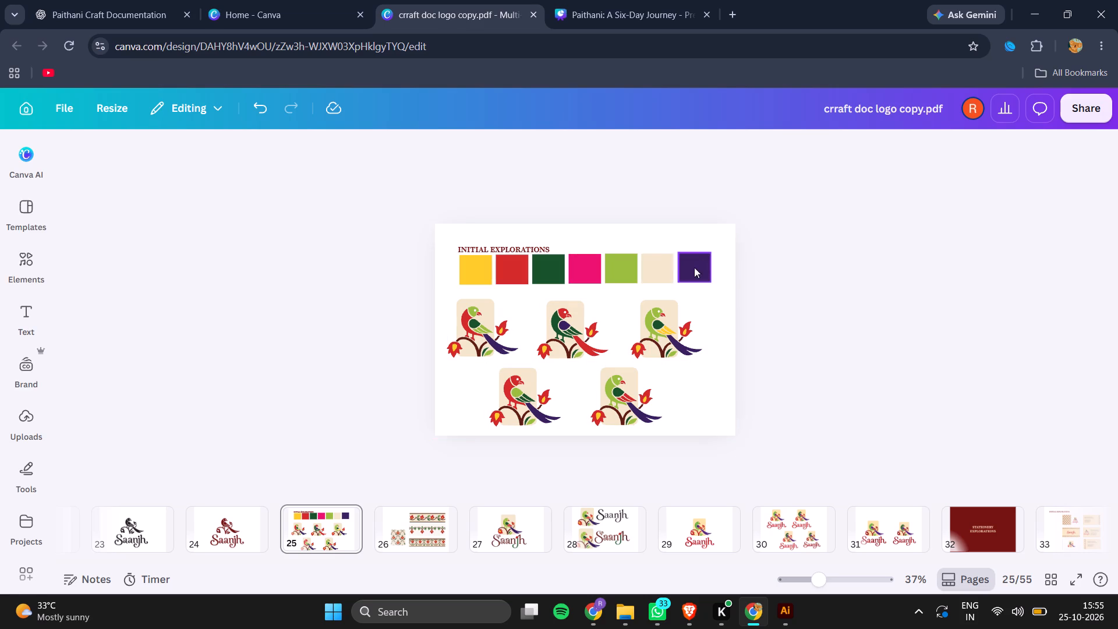
{"action": "left_click_drag", "start_coordinate": [352, 279], "coordinate": [756, 405]}
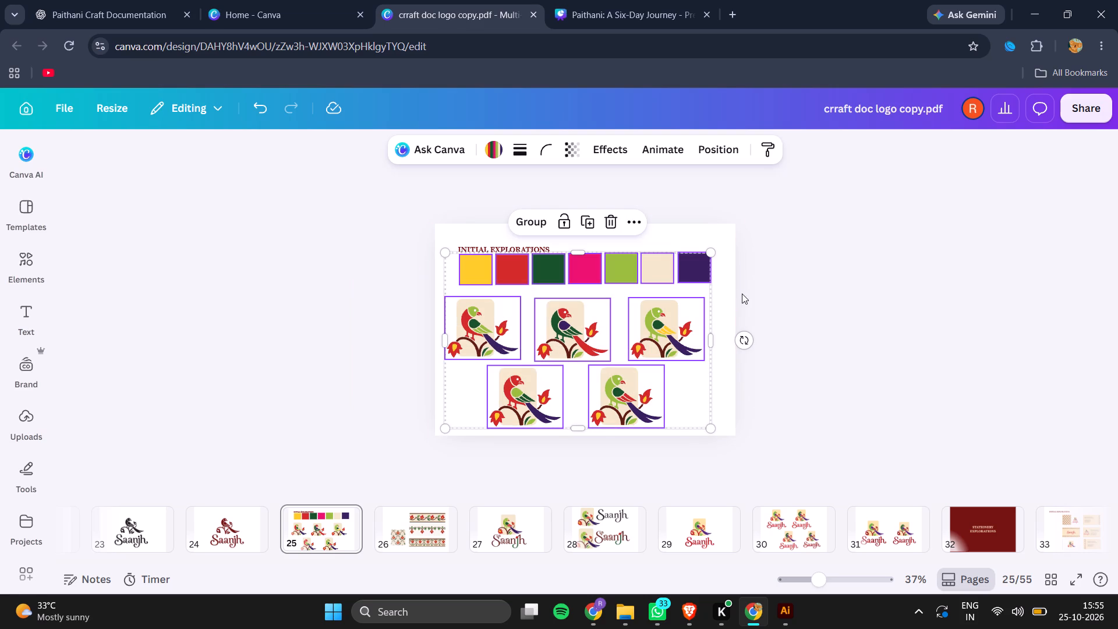
{"action": "left_click_drag", "start_coordinate": [714, 252], "coordinate": [694, 278]}
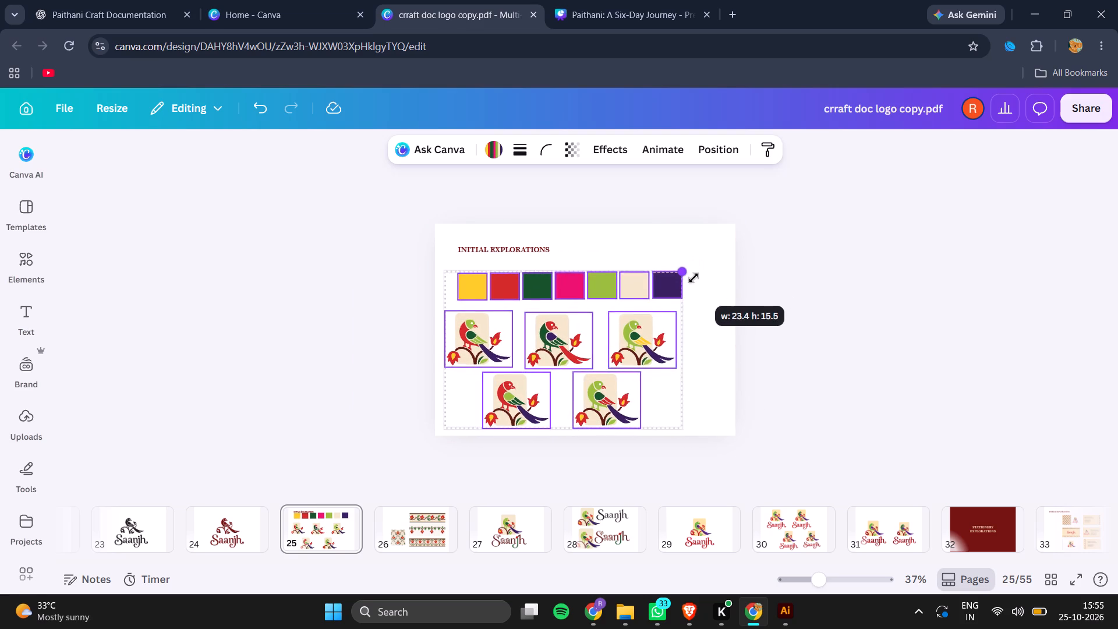
{"action": "left_click_drag", "start_coordinate": [694, 278], "coordinate": [700, 275]}
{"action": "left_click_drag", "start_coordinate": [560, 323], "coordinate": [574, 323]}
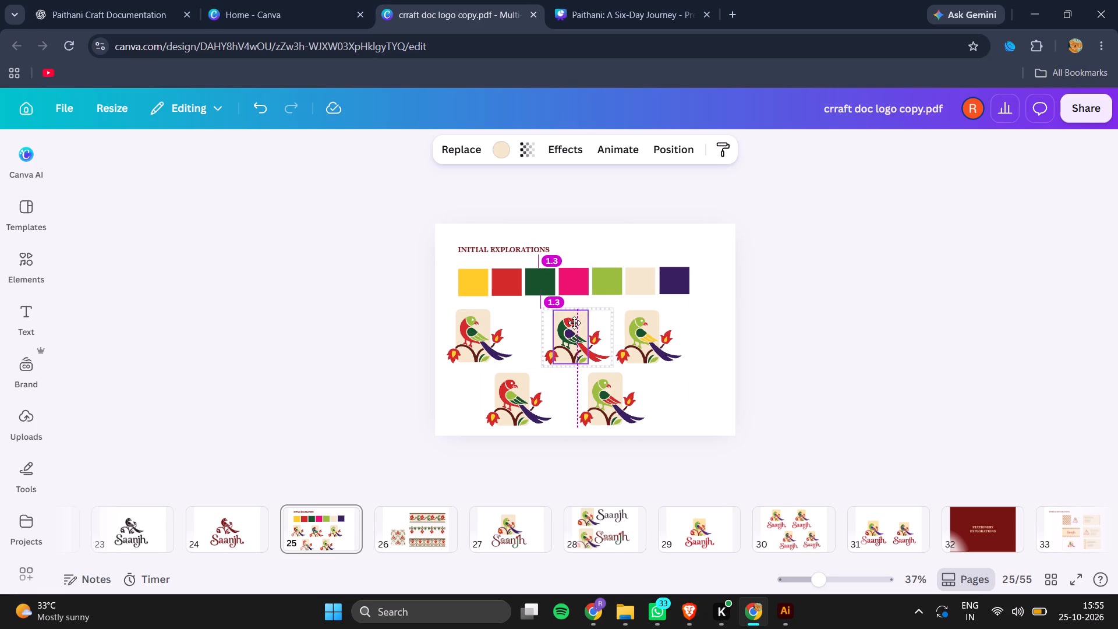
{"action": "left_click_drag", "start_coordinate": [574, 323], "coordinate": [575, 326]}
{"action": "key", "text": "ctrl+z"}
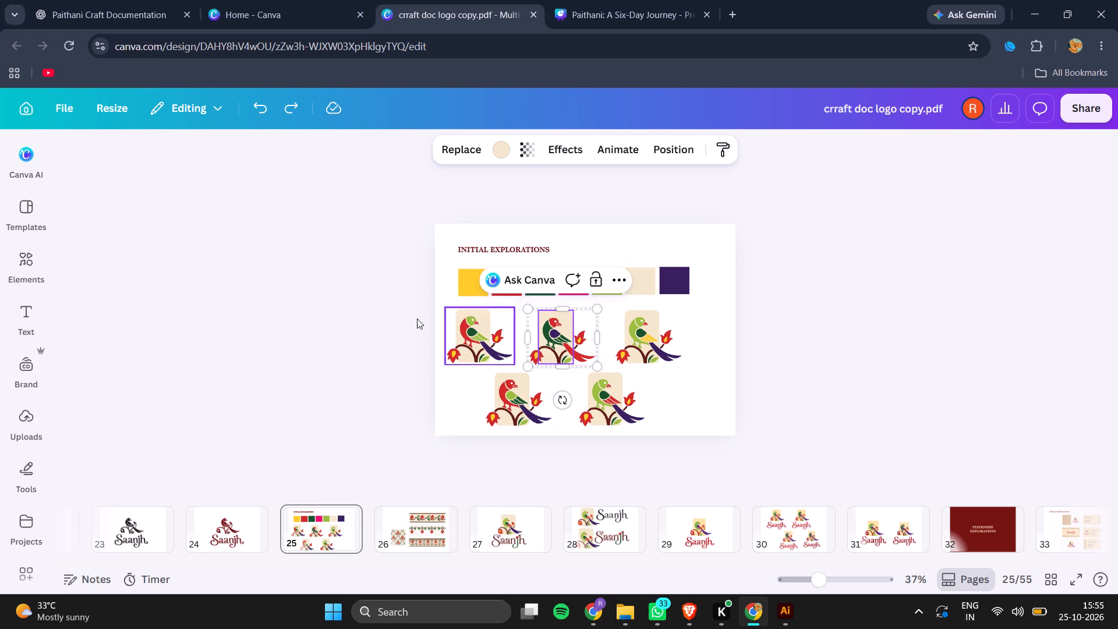
Shift the swatches and birds on page 25 together to the right and slightly up, centring them on the page.
{"action": "left_click", "coordinate": [400, 313]}
{"action": "left_click_drag", "start_coordinate": [414, 279], "coordinate": [790, 487]}
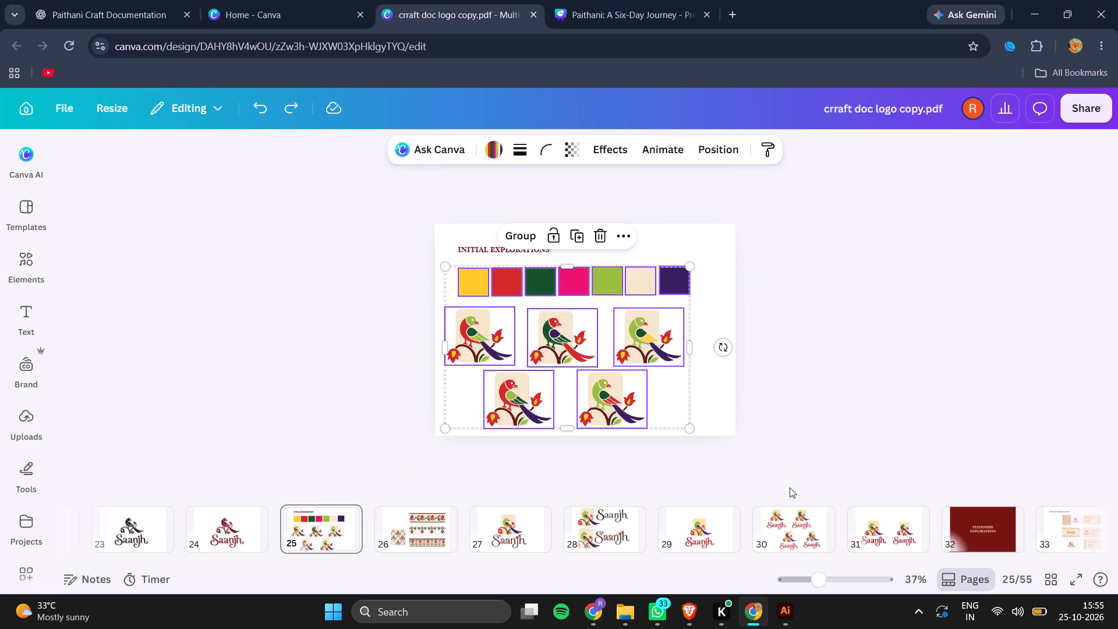
{"action": "key", "text": "Right"}
{"action": "key", "text": "Right"}
{"action": "key", "text": "Right"}
{"action": "key", "text": "Right"}
{"action": "key", "text": "Right"}
{"action": "key", "text": "Right"}
{"action": "key", "text": "Right"}
{"action": "key", "text": "Right"}
{"action": "key", "text": "Right"}
{"action": "key", "text": "Right"}
{"action": "key", "text": "Right"}
{"action": "key", "text": "Right"}
{"action": "key", "text": "Right"}
{"action": "key", "text": "Right"}
{"action": "key", "text": "Right"}
{"action": "key", "text": "Right"}
{"action": "key", "text": "Right"}
{"action": "key", "text": "Right"}
{"action": "key", "text": "Right"}
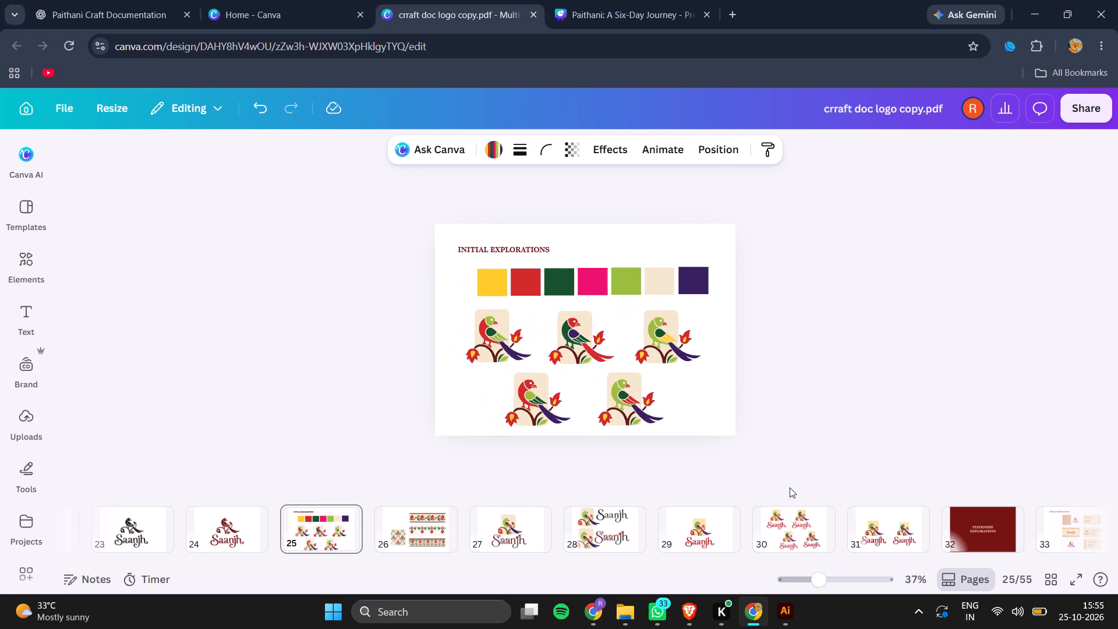
{"action": "key", "text": "Up"}
{"action": "key", "text": "Up"}
{"action": "key", "text": "Up"}
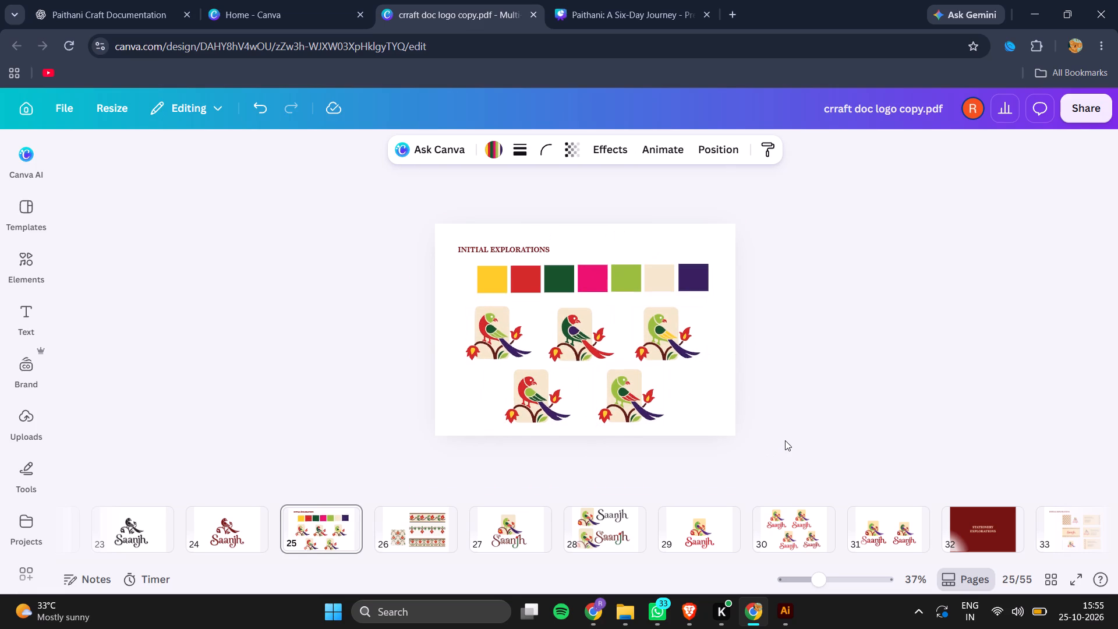
{"action": "key", "text": "Up"}
Replace the heading text on page 25 with "COLOUR SCHEME" and left-align it.
{"action": "double_click", "coordinate": [530, 254]}
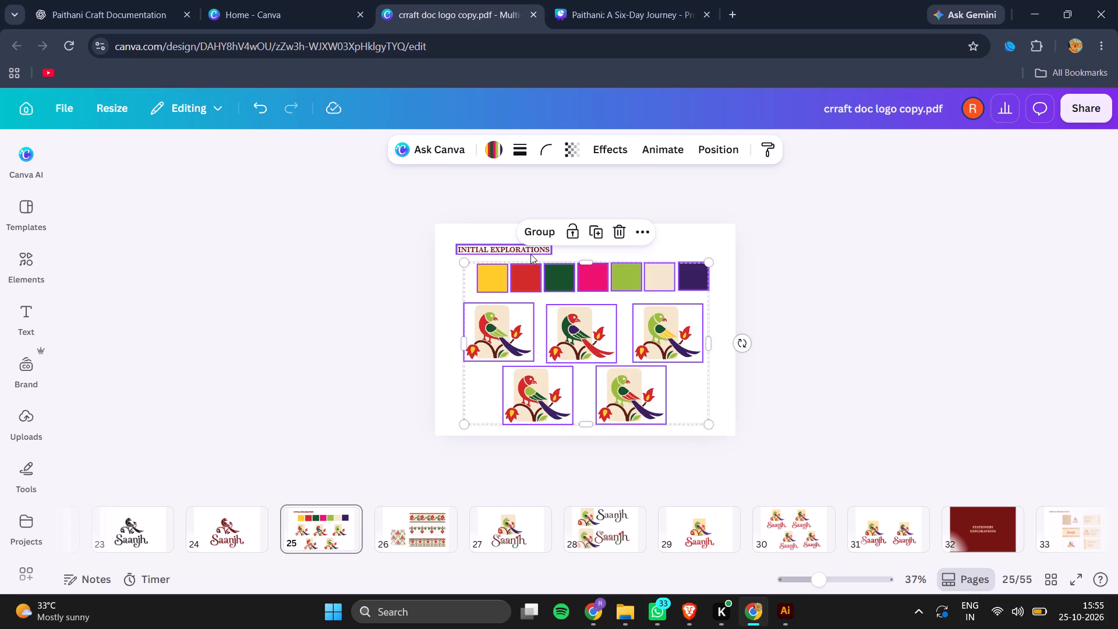
{"action": "key", "text": "c"}
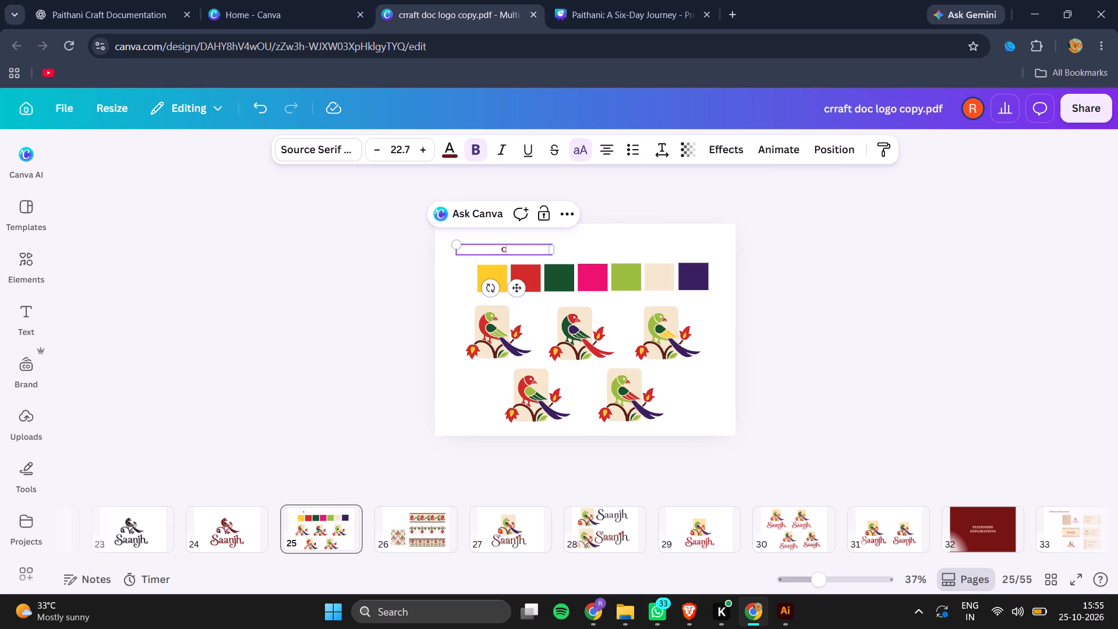
{"action": "type", "text": "olour sc"}
{"action": "type", "text": "heme"}
{"action": "left_click", "coordinate": [611, 155]}
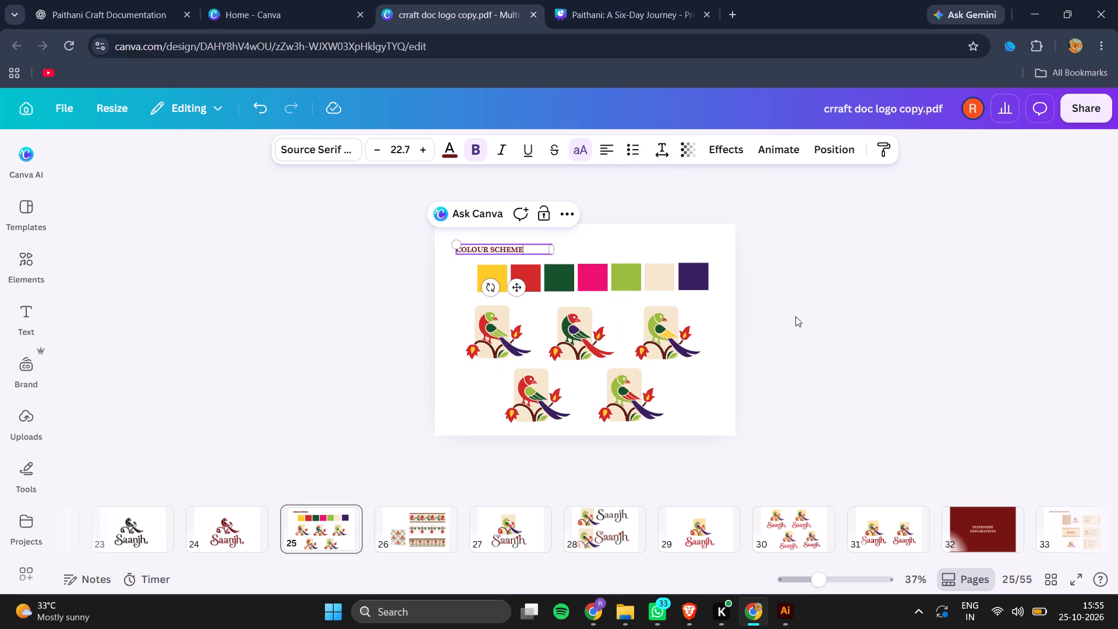
{"action": "left_click", "coordinate": [736, 321]}
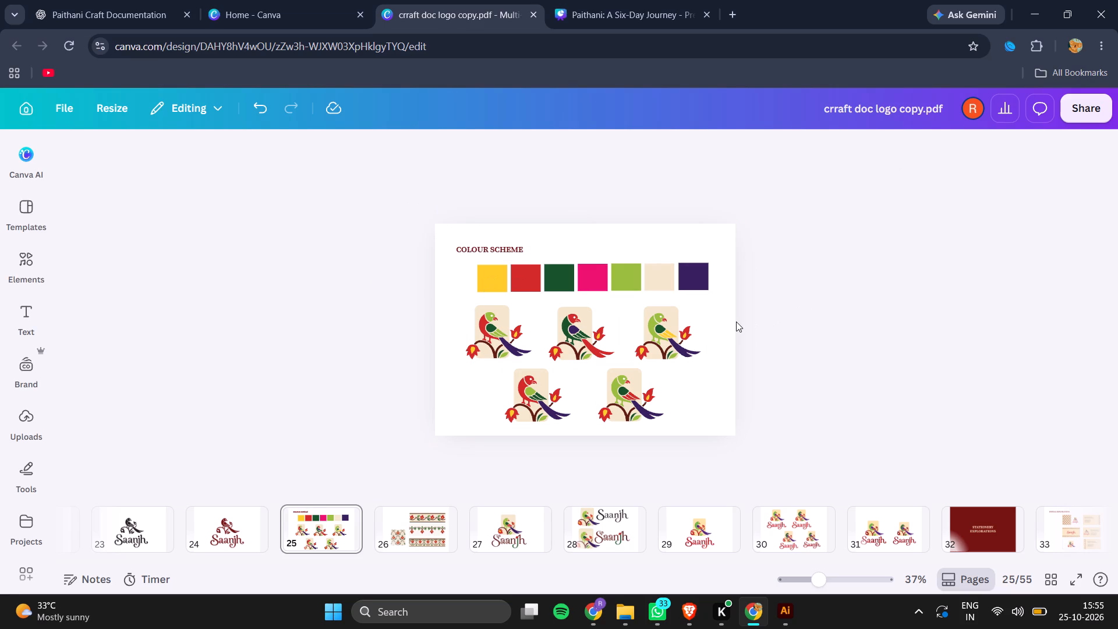
Look through the pages after the colour scheme up to page 30, and return to page 28.
{"action": "key", "text": "Up"}
{"action": "key", "text": "Right"}
{"action": "key", "text": "Right"}
{"action": "key", "text": "Right"}
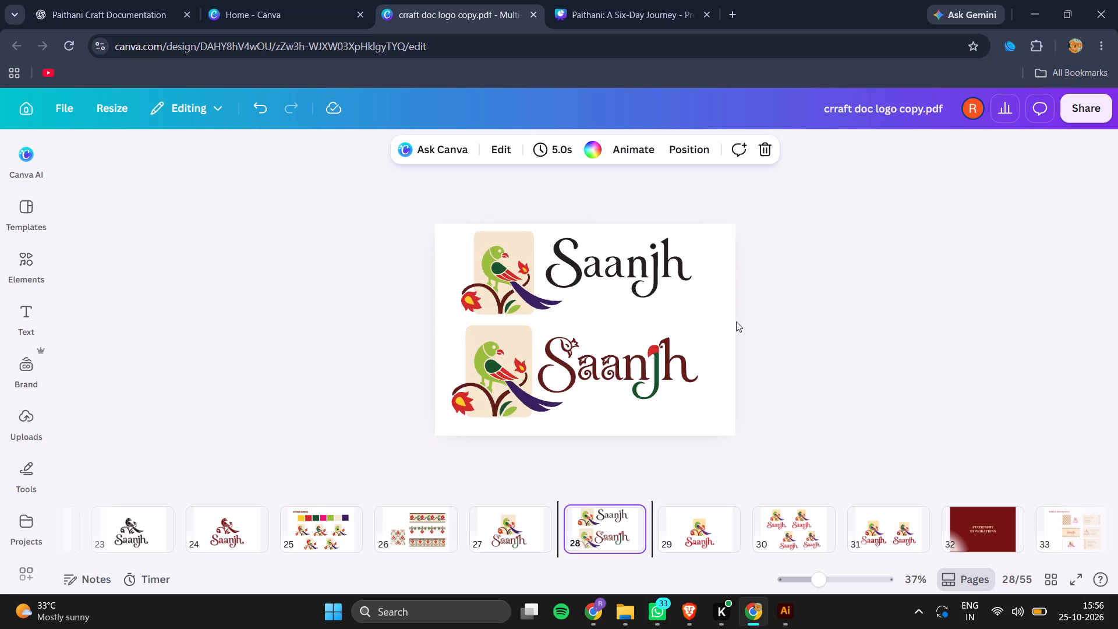
{"action": "key", "text": "Right"}
{"action": "key", "text": "Right"}
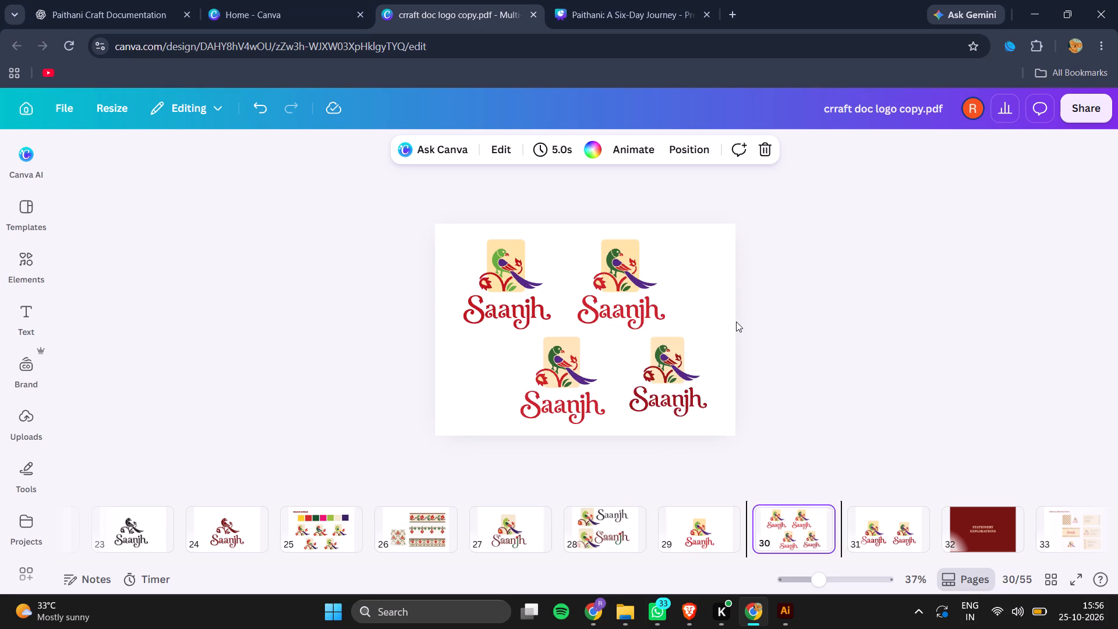
{"action": "key", "text": "Left"}
{"action": "key", "text": "Left"}
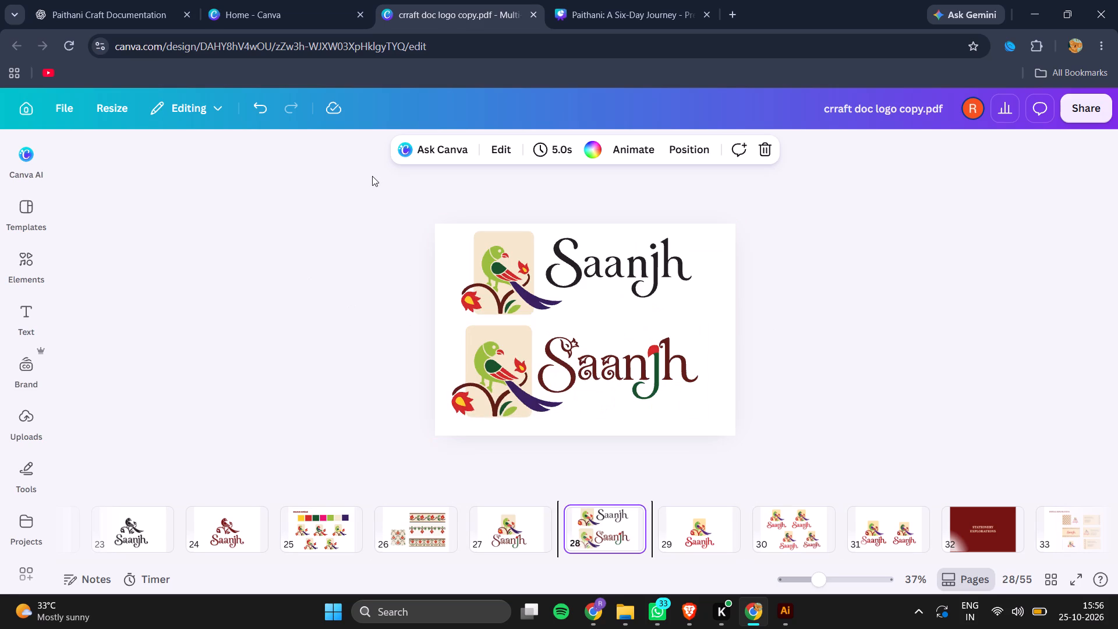
Scale down the two horizontal Saanjh logos on page 28 together and centre them on the page.
{"action": "left_click_drag", "start_coordinate": [372, 176], "coordinate": [754, 524]}
{"action": "left_click", "coordinate": [707, 233]}
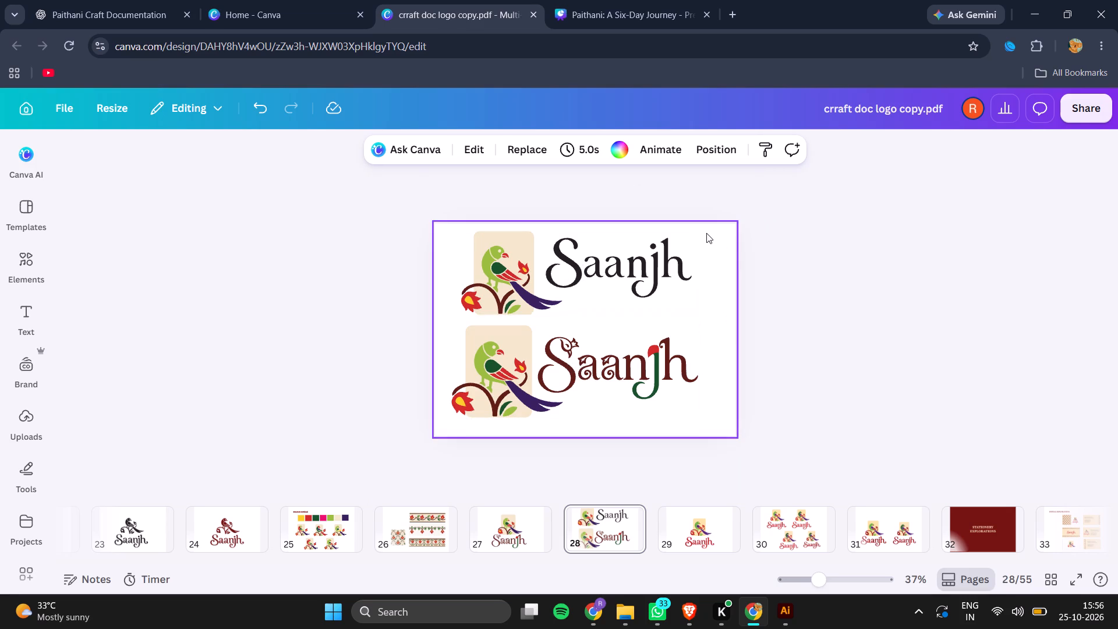
{"action": "left_click_drag", "start_coordinate": [459, 209], "coordinate": [757, 453]}
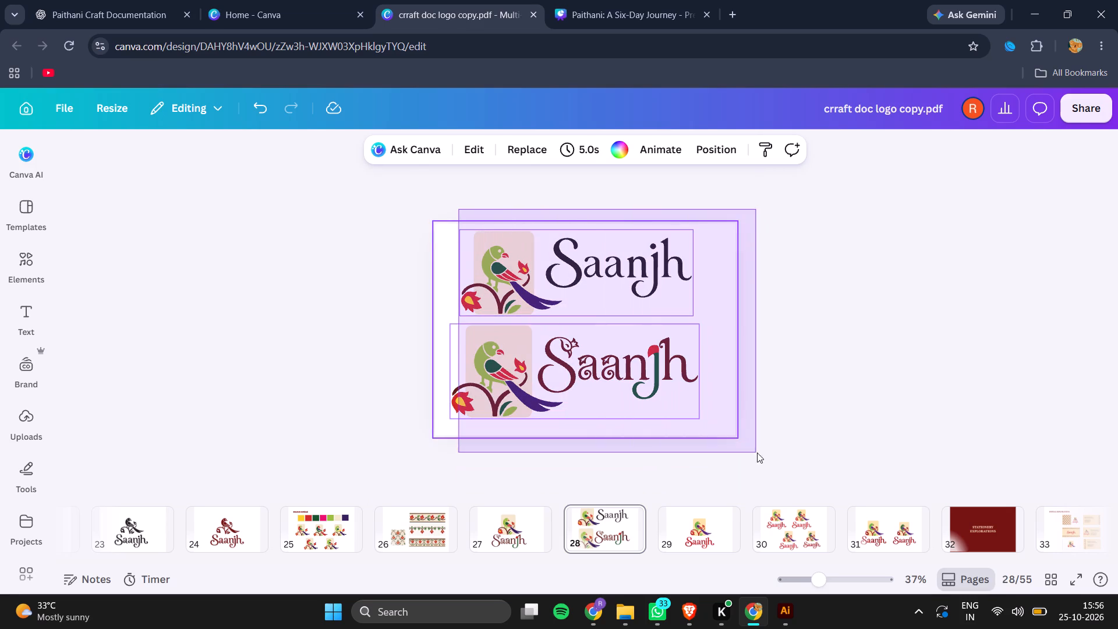
{"action": "left_click_drag", "start_coordinate": [757, 453], "coordinate": [758, 452]}
{"action": "left_click_drag", "start_coordinate": [700, 229], "coordinate": [667, 253]}
{"action": "left_click_drag", "start_coordinate": [574, 345], "coordinate": [574, 345]}
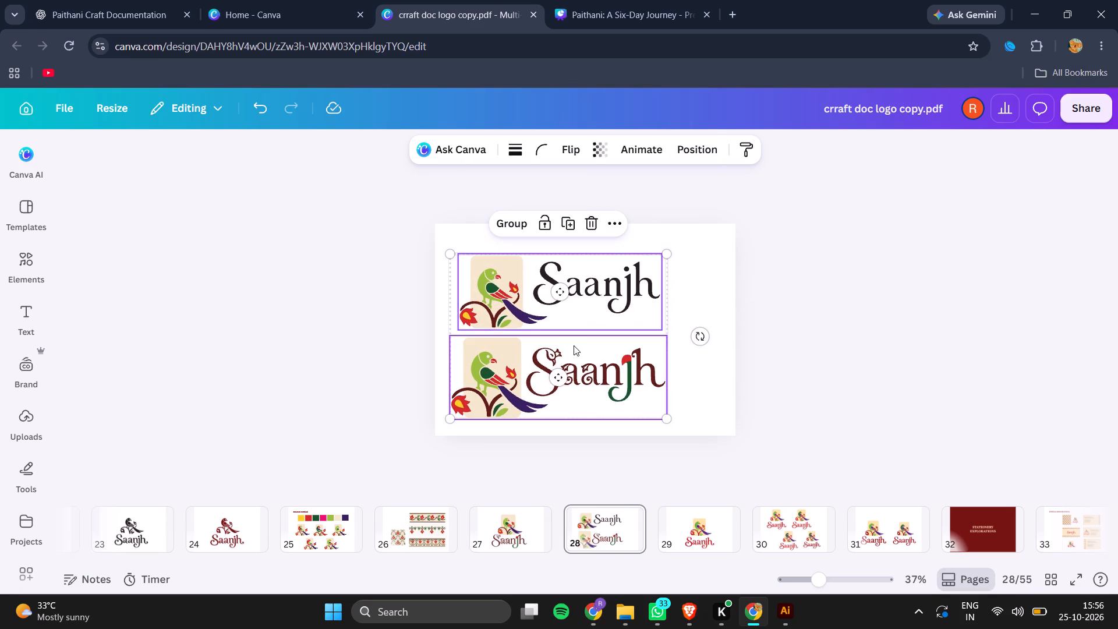
{"action": "left_click_drag", "start_coordinate": [574, 345], "coordinate": [603, 341]}
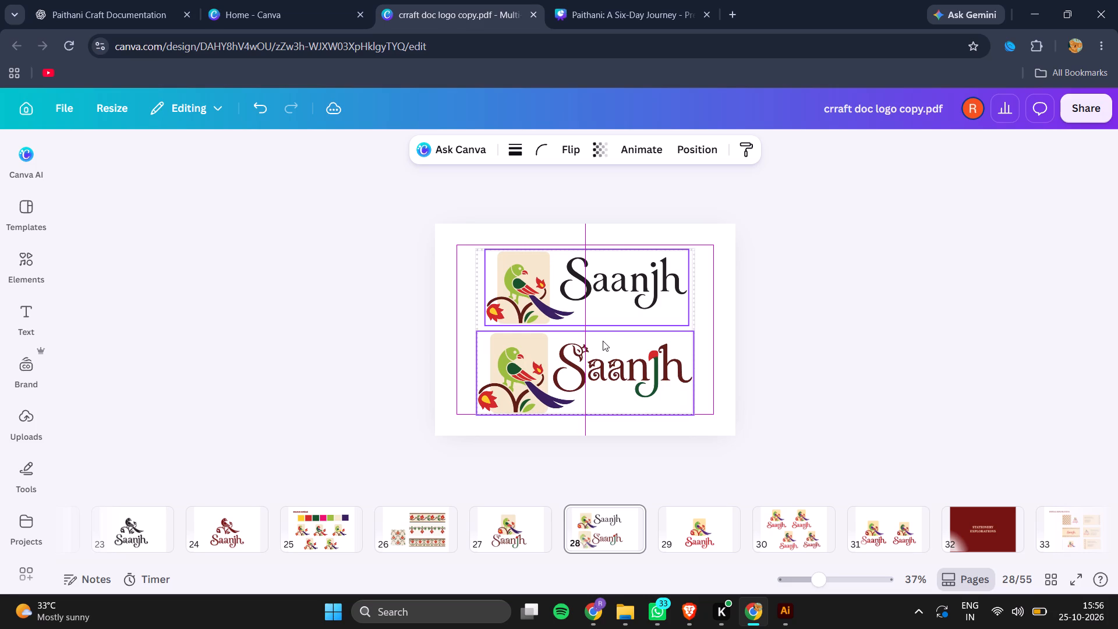
{"action": "left_click", "coordinate": [718, 379]}
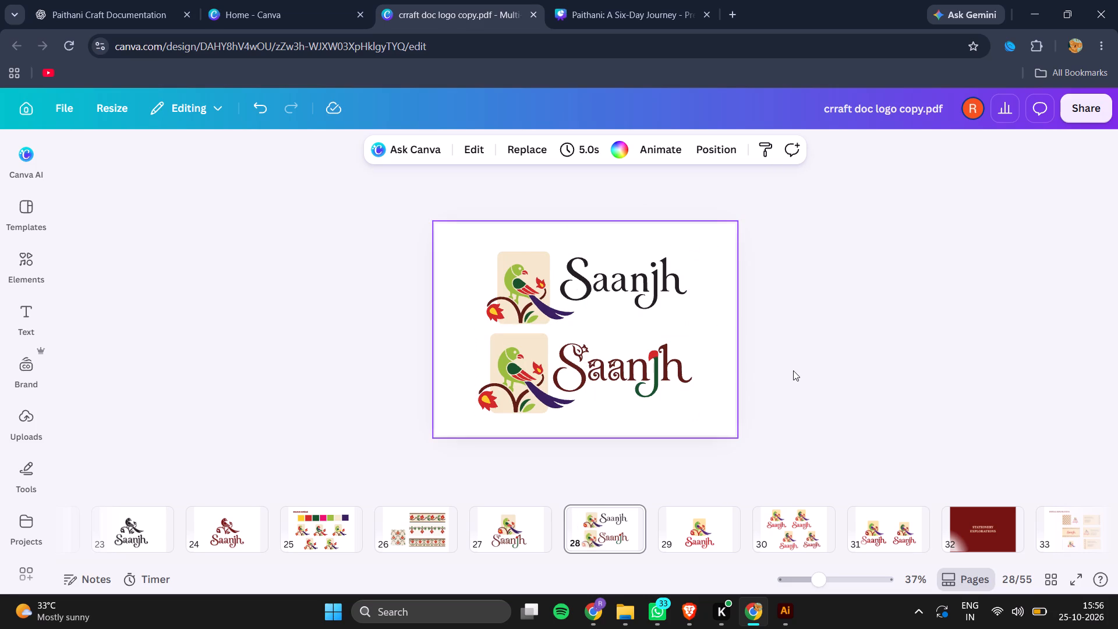
Move the bird emblem and Saanjh wordmark on page 29 up together to the vertical middle, undoing any shift of the wordmark alone.
{"action": "key", "text": "Right"}
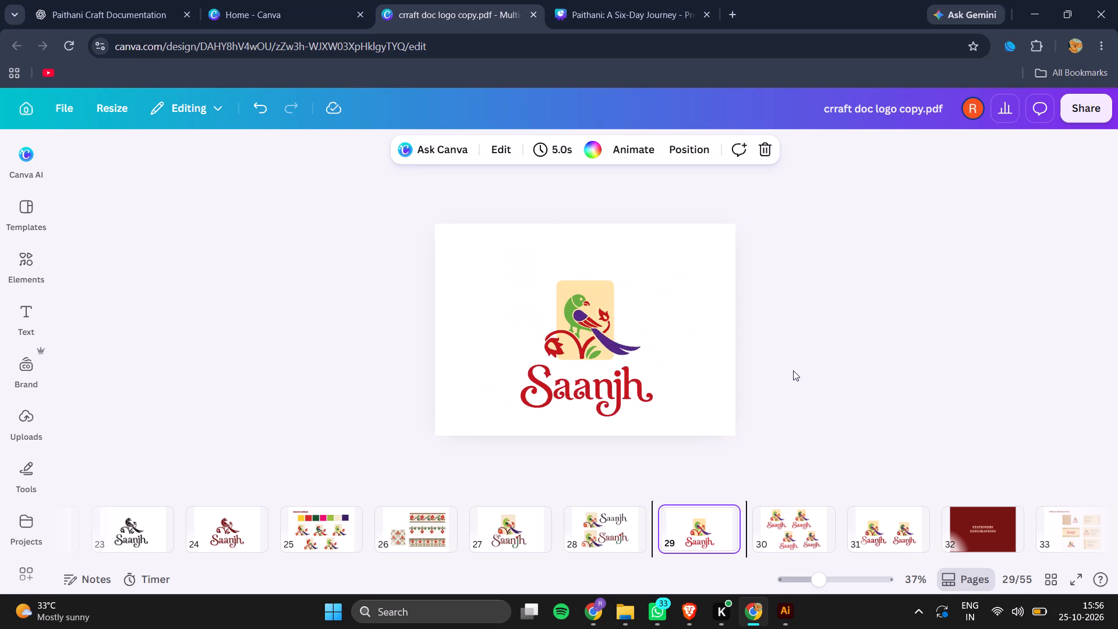
{"action": "key", "text": "Right"}
{"action": "key", "text": "Left"}
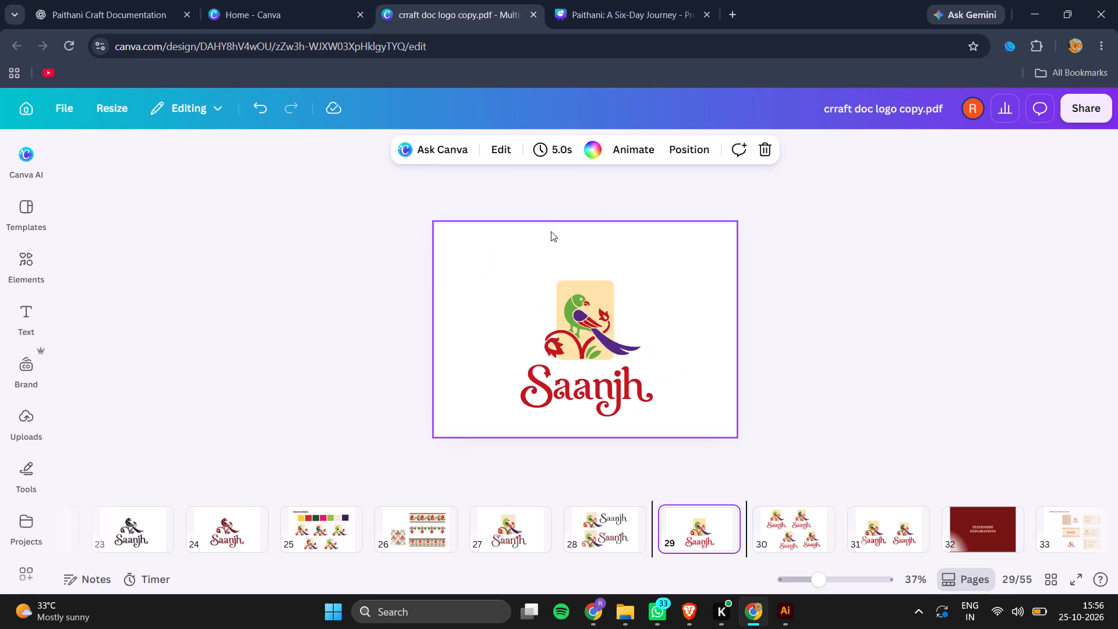
{"action": "left_click_drag", "start_coordinate": [525, 233], "coordinate": [667, 443]}
{"action": "left_click_drag", "start_coordinate": [622, 390], "coordinate": [621, 388]}
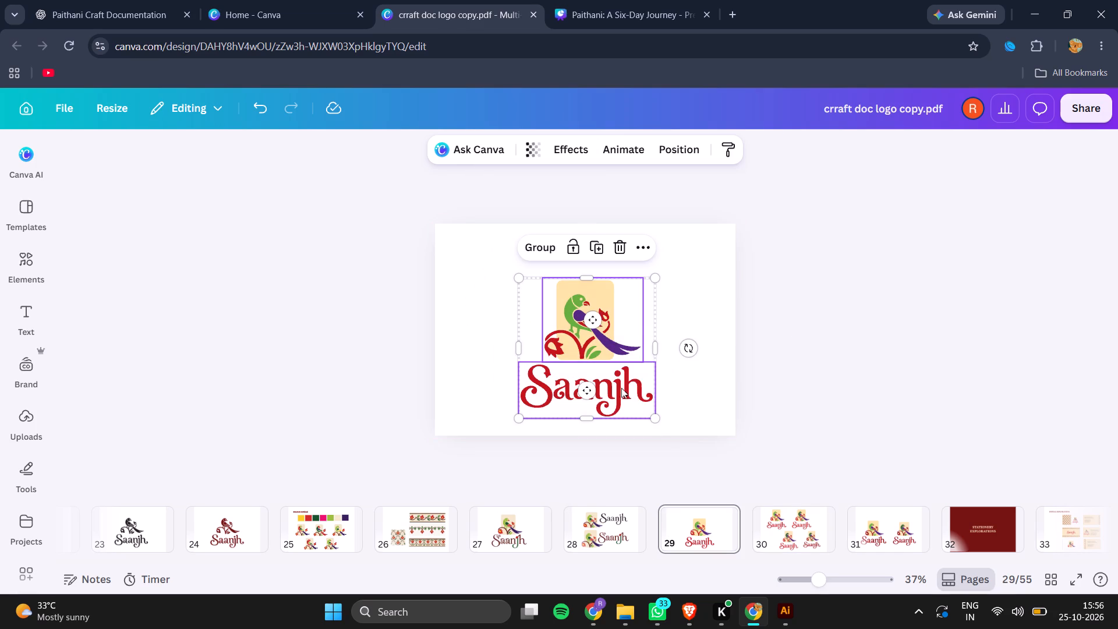
{"action": "left_click_drag", "start_coordinate": [621, 388], "coordinate": [614, 369]}
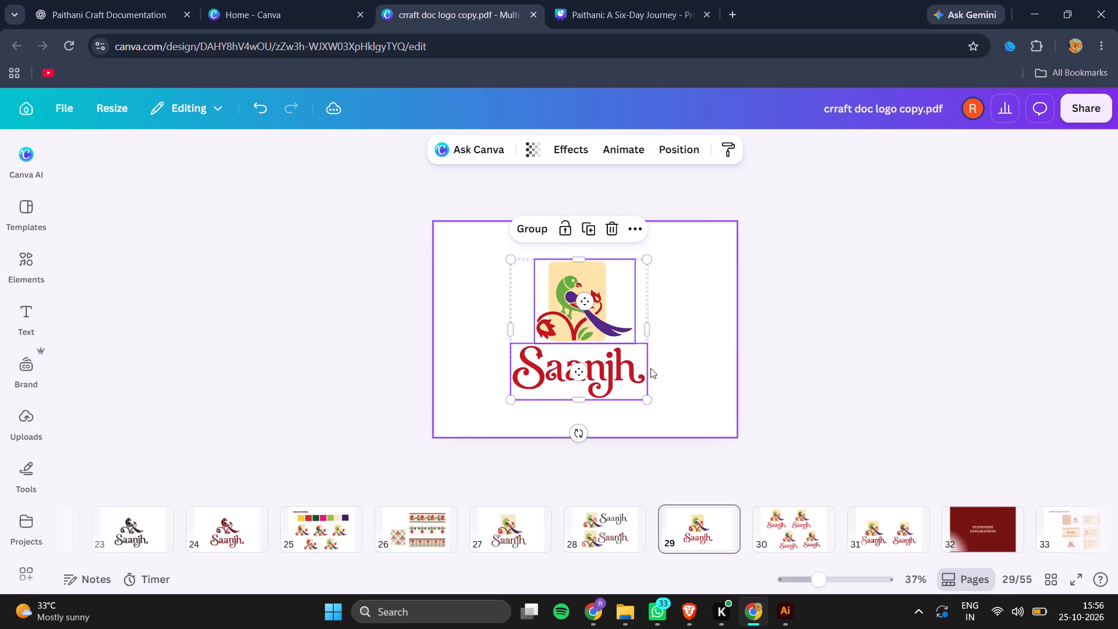
{"action": "left_click_drag", "start_coordinate": [626, 362], "coordinate": [634, 362]}
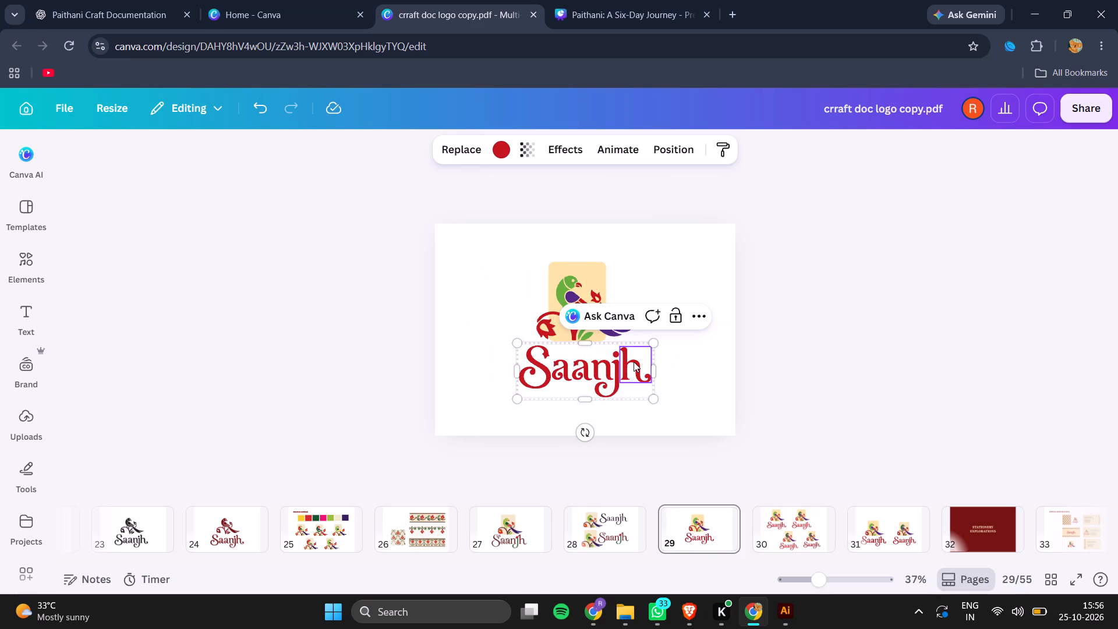
{"action": "key", "text": "ctrl+z"}
Nudge the bird emblem and Saanjh wordmark on page 29 together slightly to the right to centre them.
{"action": "left_click_drag", "start_coordinate": [532, 257], "coordinate": [703, 579]}
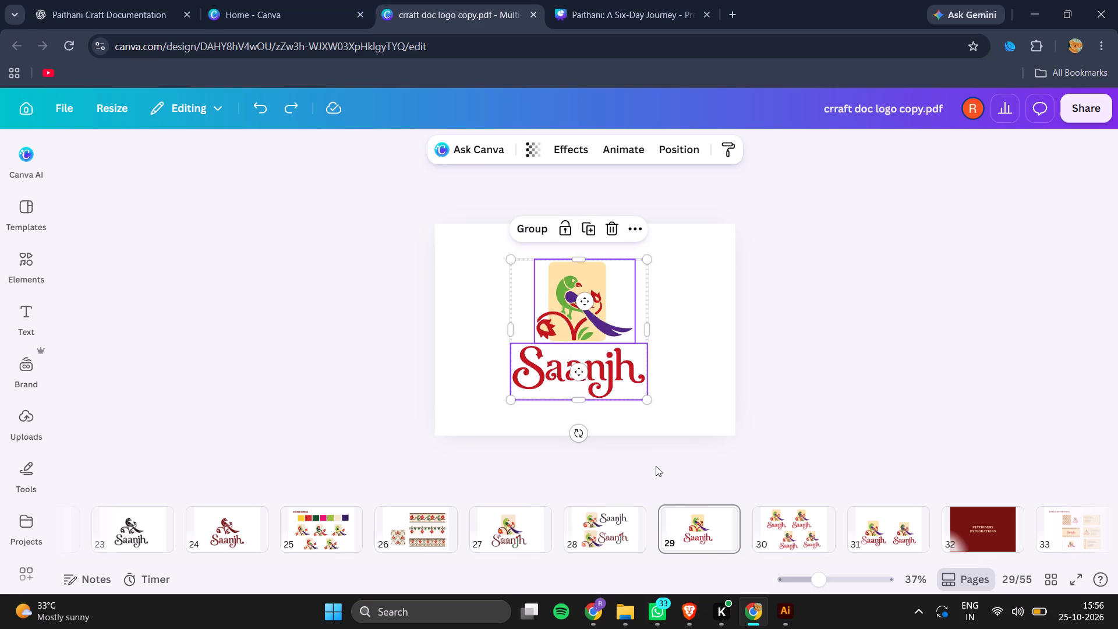
{"action": "key", "text": "Right"}
{"action": "key", "text": "Right"}
{"action": "key", "text": "Right"}
{"action": "key", "text": "Right"}
{"action": "key", "text": "Right"}
{"action": "key", "text": "Right"}
{"action": "key", "text": "Right"}
{"action": "key", "text": "Right"}
{"action": "key", "text": "Right"}
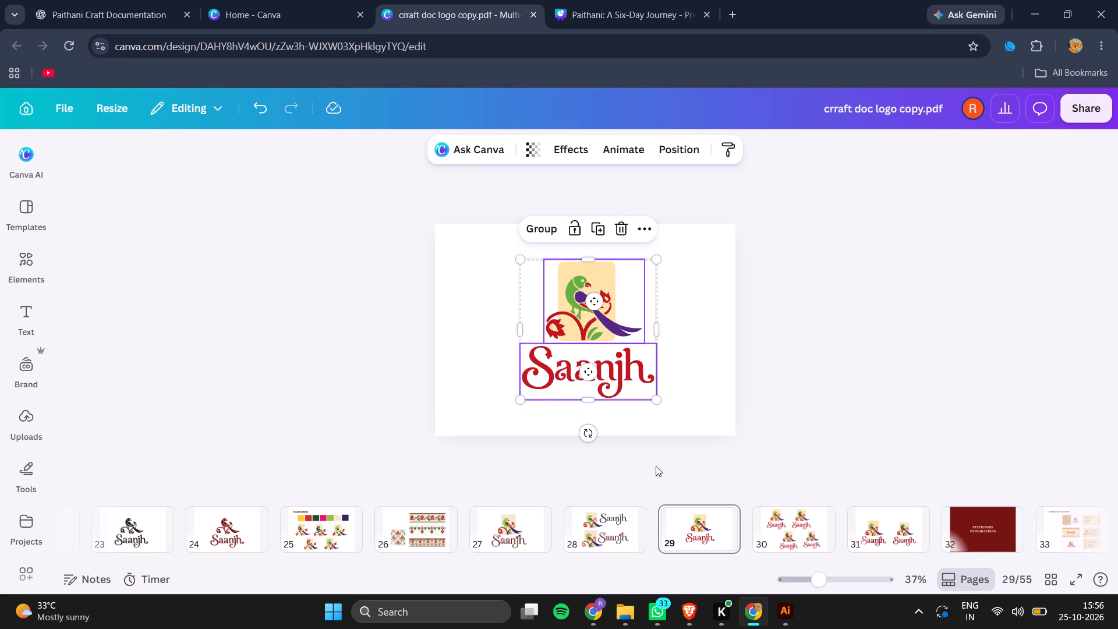
{"action": "left_click", "coordinate": [692, 388]}
Copy the "COLOUR SCHEME" heading from page 25 and paste it onto page 31.
{"action": "key", "text": "Right"}
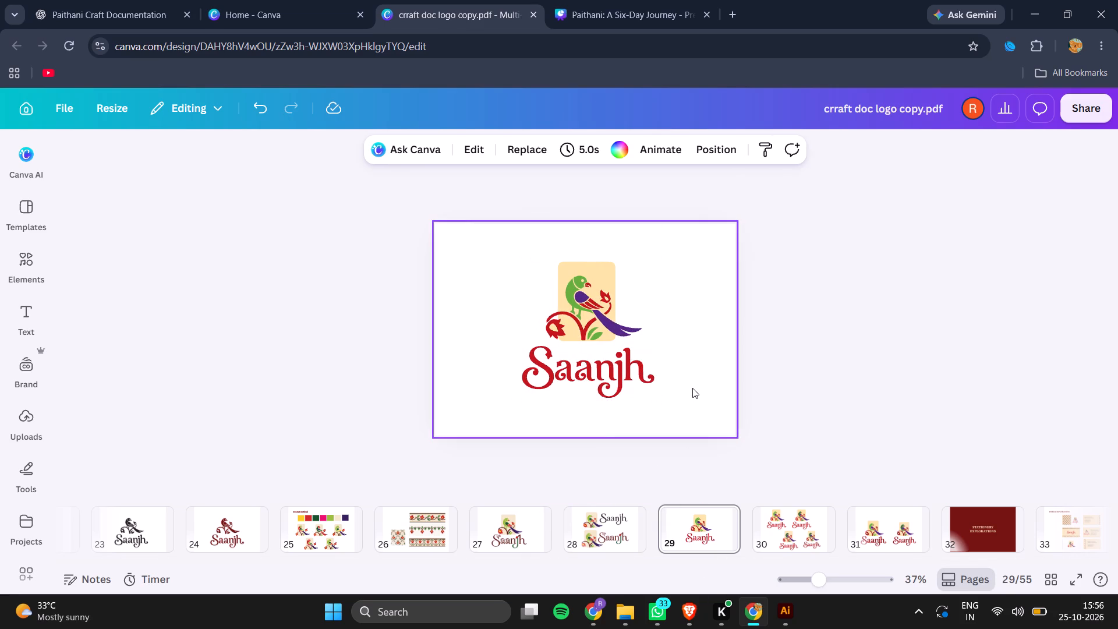
{"action": "key", "text": "Right"}
{"action": "key", "text": "Right"}
{"action": "key", "text": "Left"}
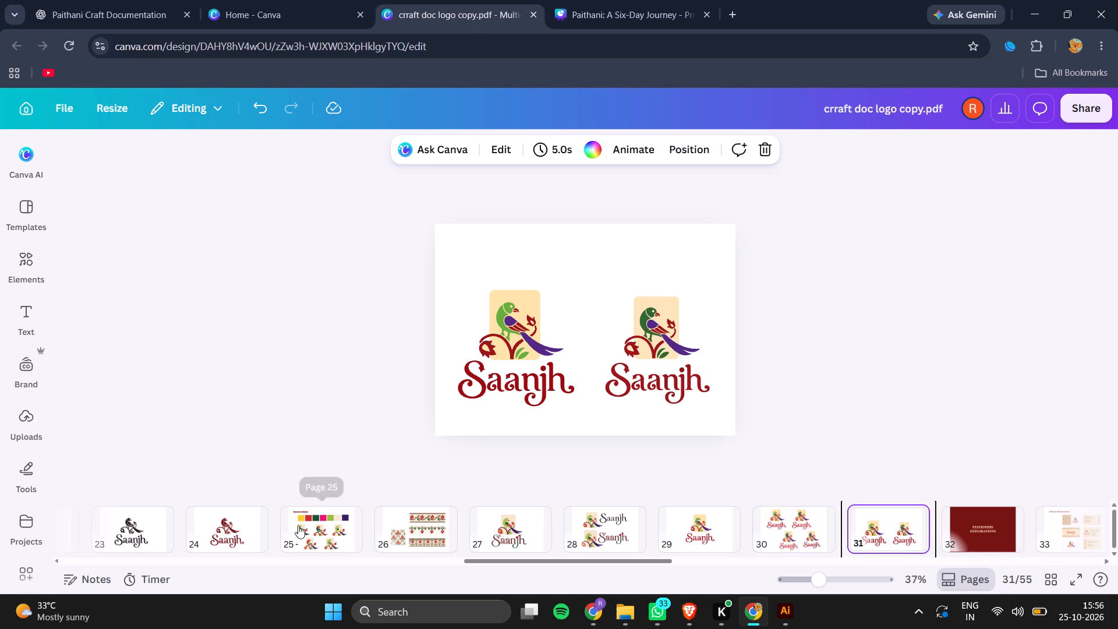
{"action": "left_click", "coordinate": [308, 515]}
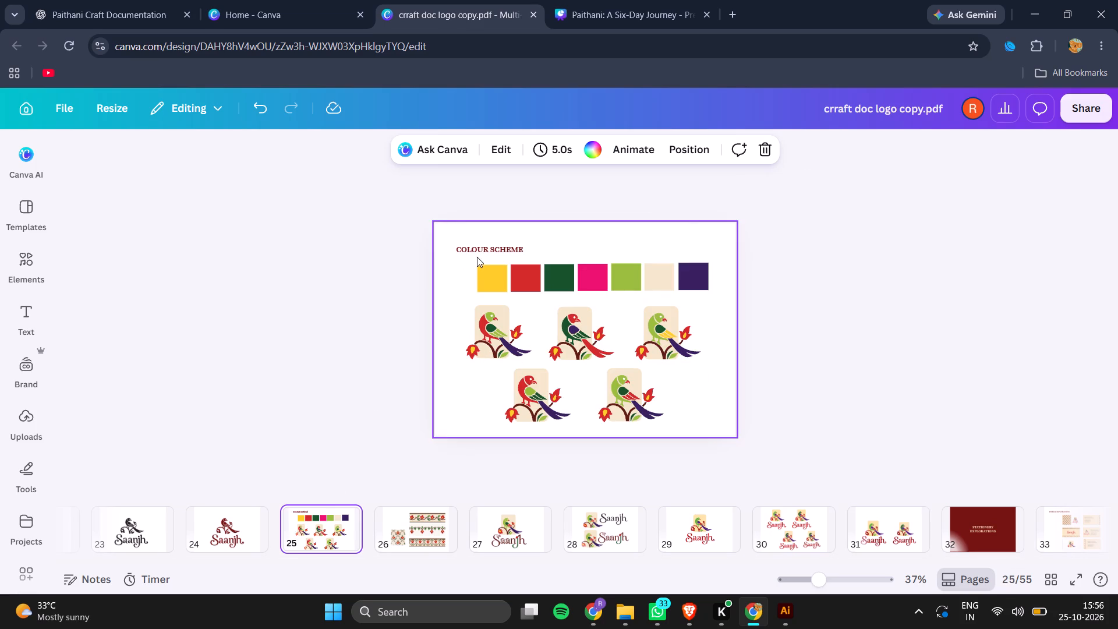
{"action": "left_click", "coordinate": [475, 252]}
{"action": "key", "text": "ctrl+c"}
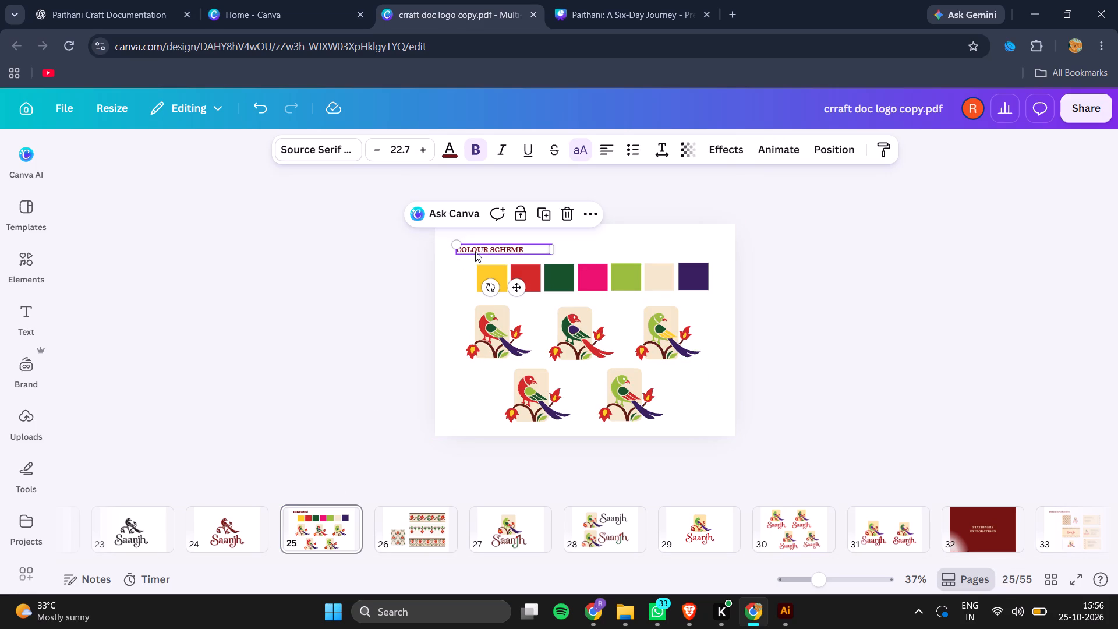
{"action": "scroll", "coordinate": [487, 507], "scroll_direction": "left", "scroll_amount": 3}
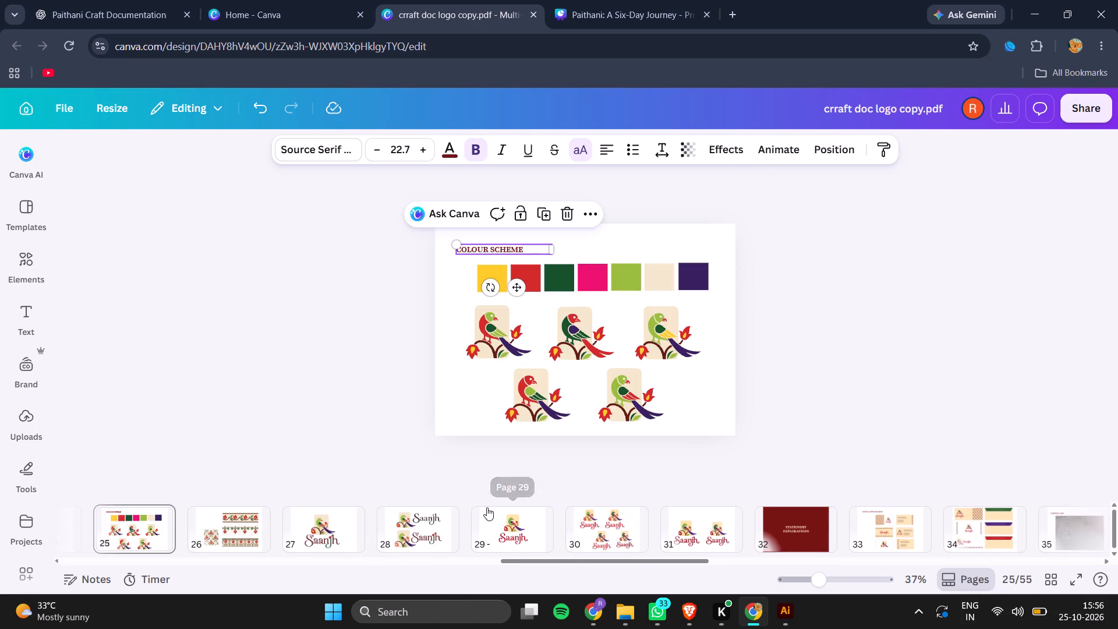
{"action": "left_click", "coordinate": [680, 528]}
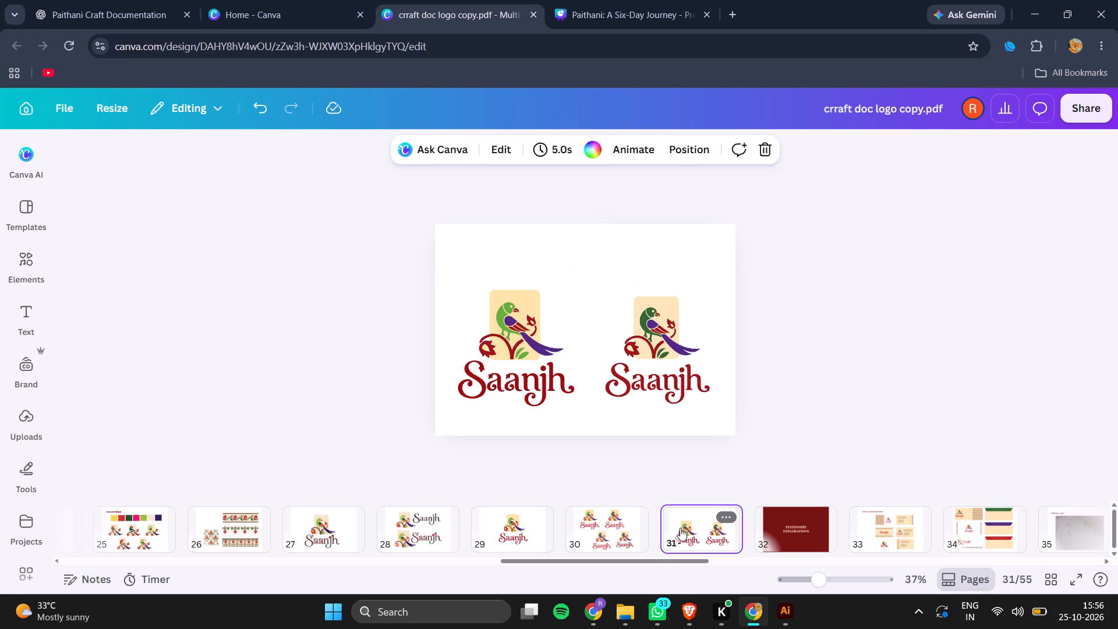
{"action": "key", "text": "ctrl+v"}
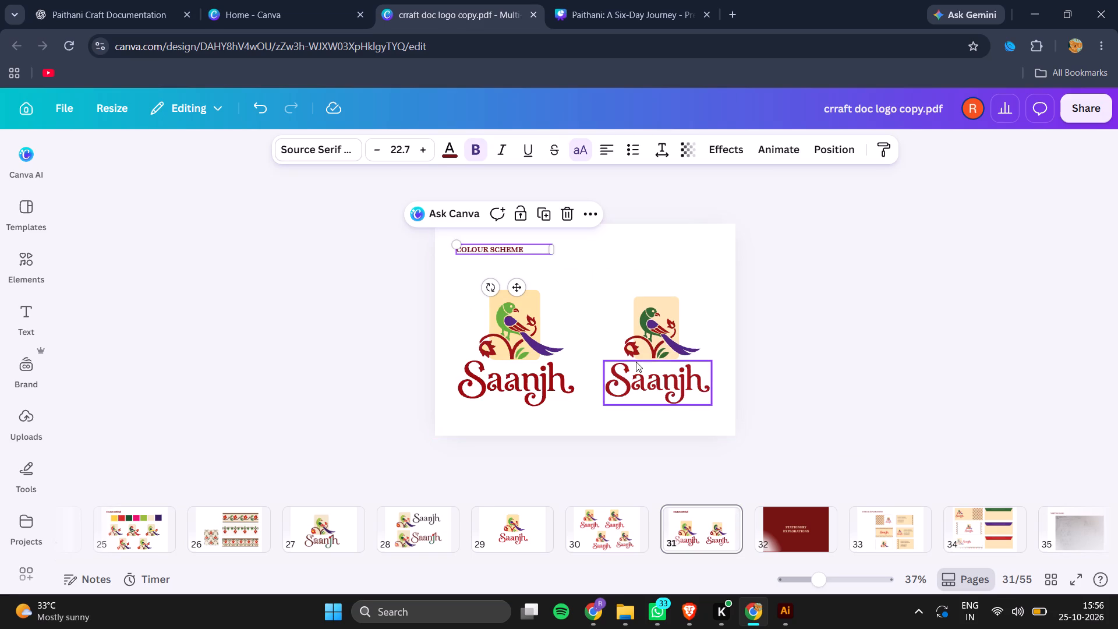
Enlarge the dark green bird and its Saanjh wordmark on page 31 together to about match the neighbouring logo's size.
{"action": "left_click_drag", "start_coordinate": [694, 275], "coordinate": [648, 444]}
{"action": "left_click_drag", "start_coordinate": [711, 294], "coordinate": [720, 281]}
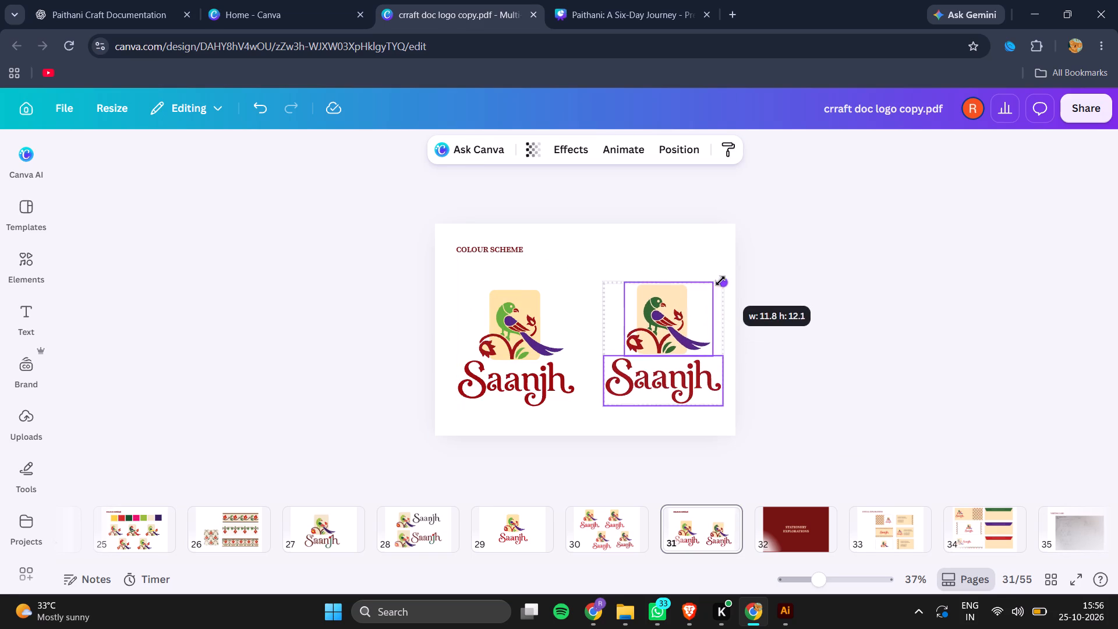
{"action": "left_click_drag", "start_coordinate": [720, 281], "coordinate": [719, 287]}
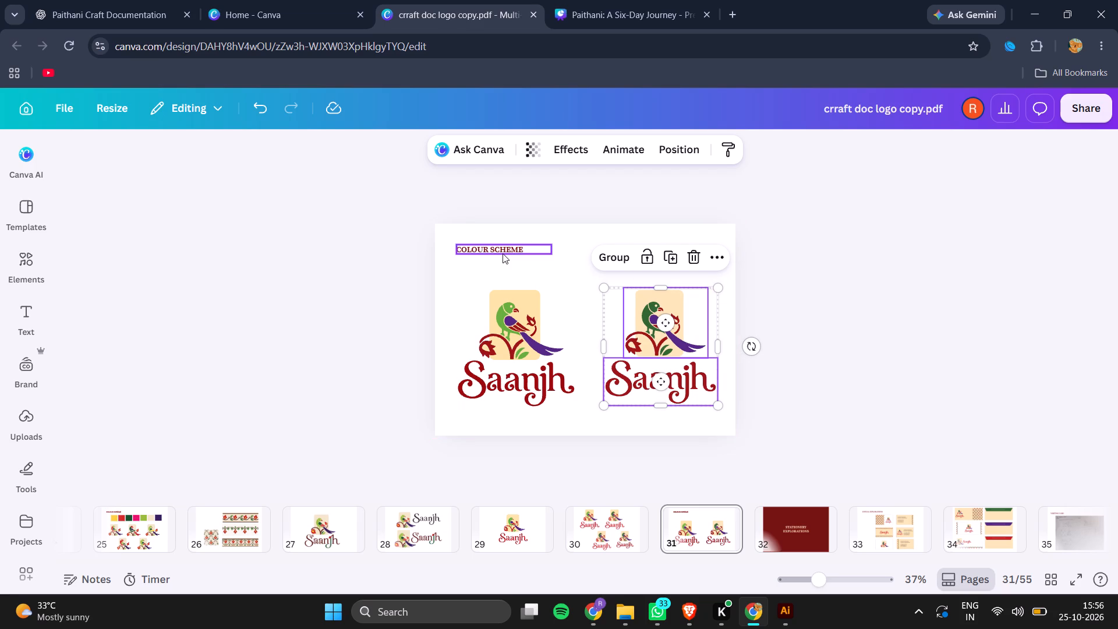
Replace the heading text on page 31 with "MAIN COLOUR OPTIONS".
{"action": "left_click", "coordinate": [503, 253]}
{"action": "double_click", "coordinate": [498, 248]}
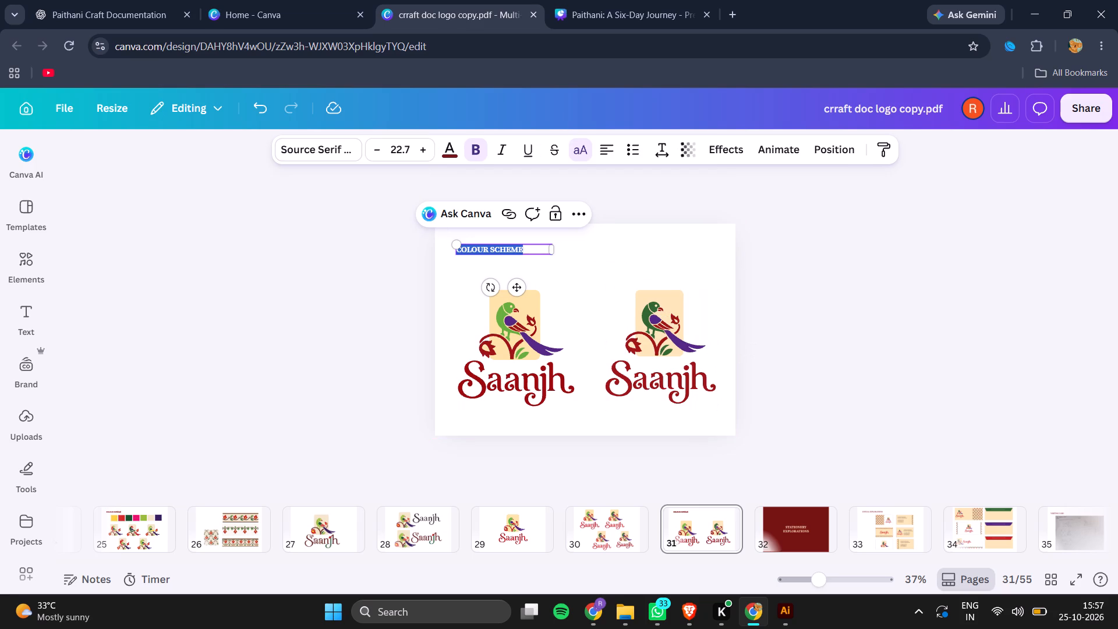
{"action": "type", "text": "main colour"}
{"action": "key", "text": "space"}
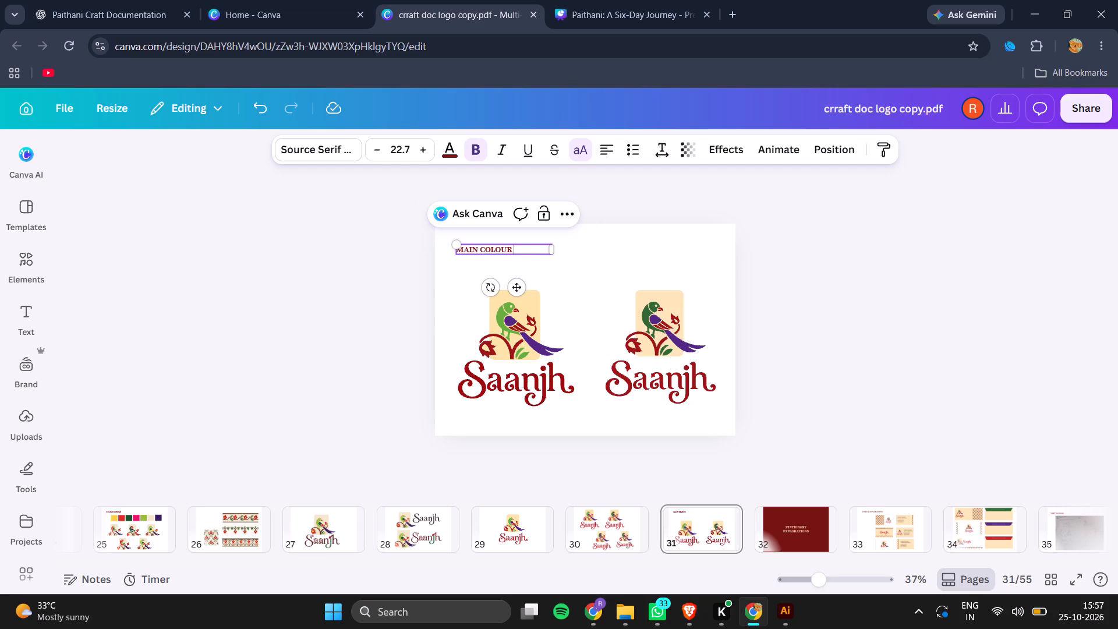
{"action": "type", "text": "options"}
{"action": "left_click", "coordinate": [662, 277]}
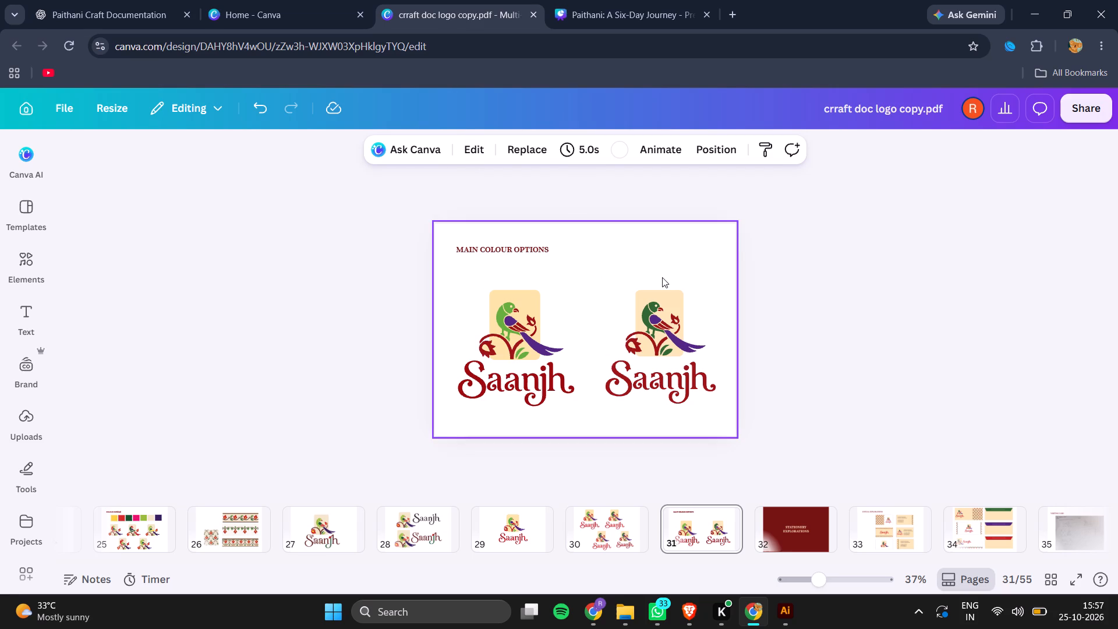
Nudge both Saanjh logos on page 31 up together, closer to the "MAIN COLOUR OPTIONS" heading.
{"action": "left_click_drag", "start_coordinate": [428, 306], "coordinate": [811, 421]}
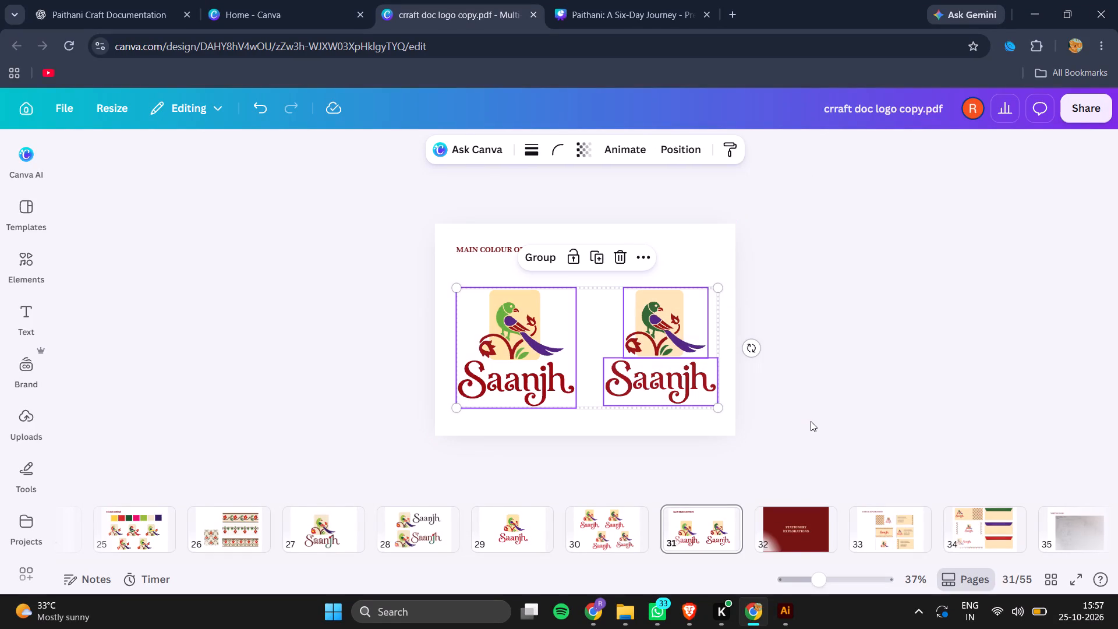
{"action": "key", "text": "Up"}
{"action": "key", "text": "Up"}
{"action": "key", "text": "Up"}
{"action": "key", "text": "Up"}
{"action": "key", "text": "Up"}
{"action": "key", "text": "Up"}
{"action": "key", "text": "Up"}
{"action": "key", "text": "Up"}
{"action": "key", "text": "Up"}
{"action": "key", "text": "Up"}
{"action": "key", "text": "Up"}
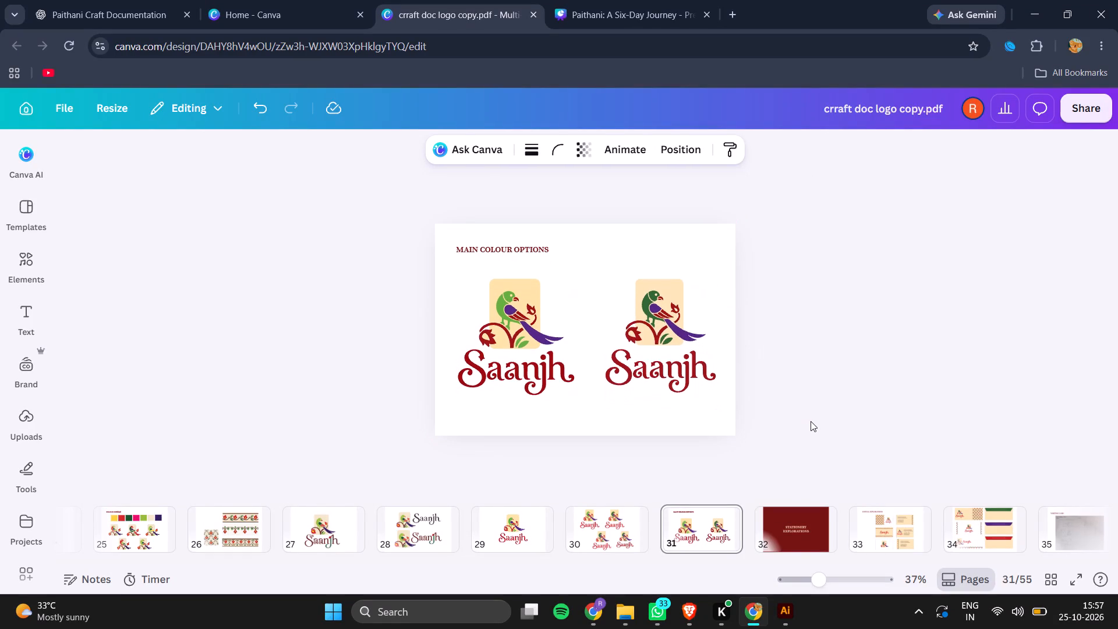
{"action": "key", "text": "Up"}
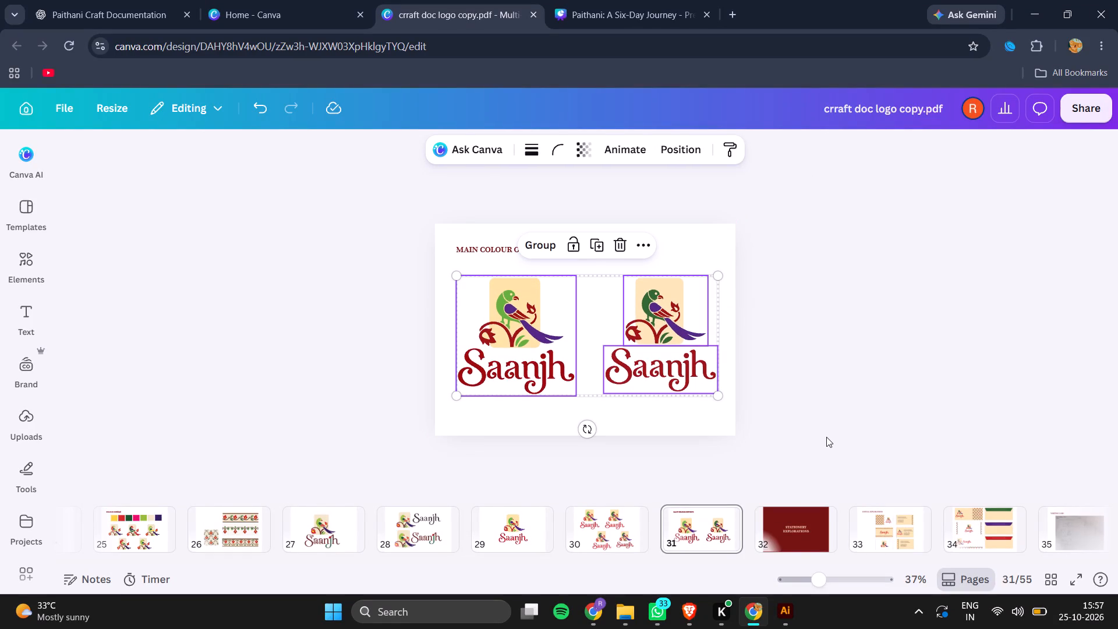
{"action": "left_click", "coordinate": [826, 436]}
Review the layouts and heading placement on the stationery pages 32 to 35.
{"action": "key", "text": "Right"}
{"action": "key", "text": "Right"}
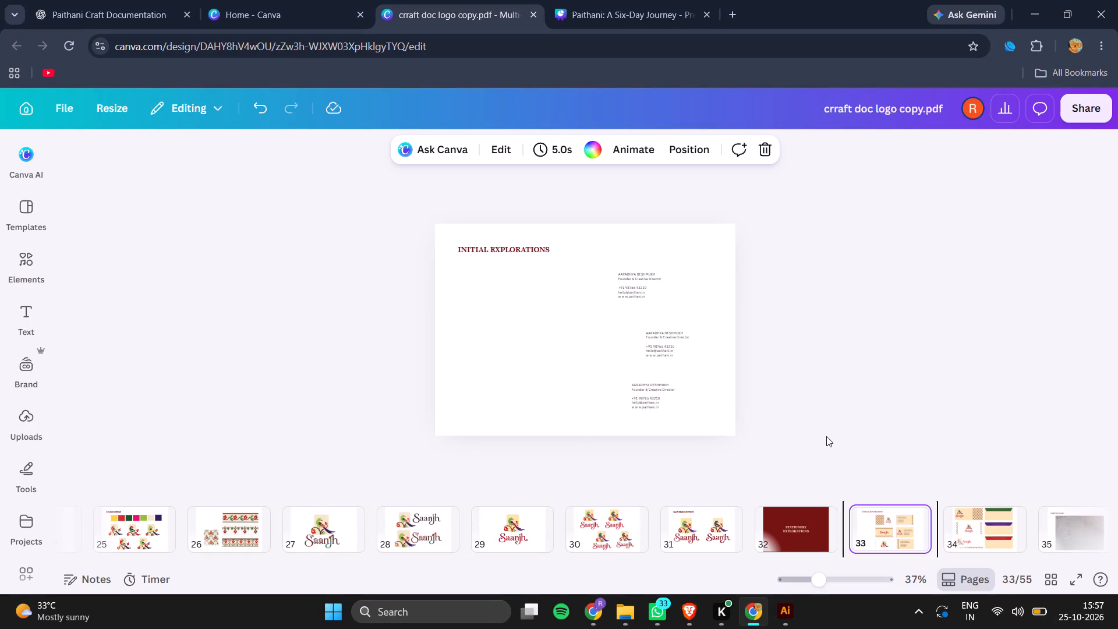
{"action": "key", "text": "Right"}
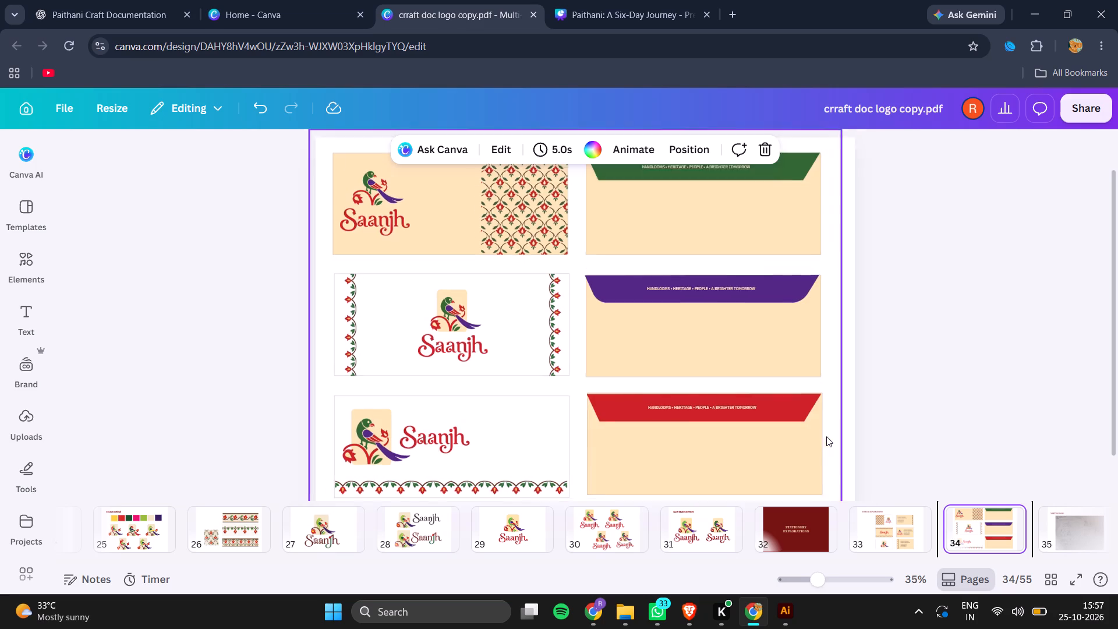
{"action": "key", "text": "Right"}
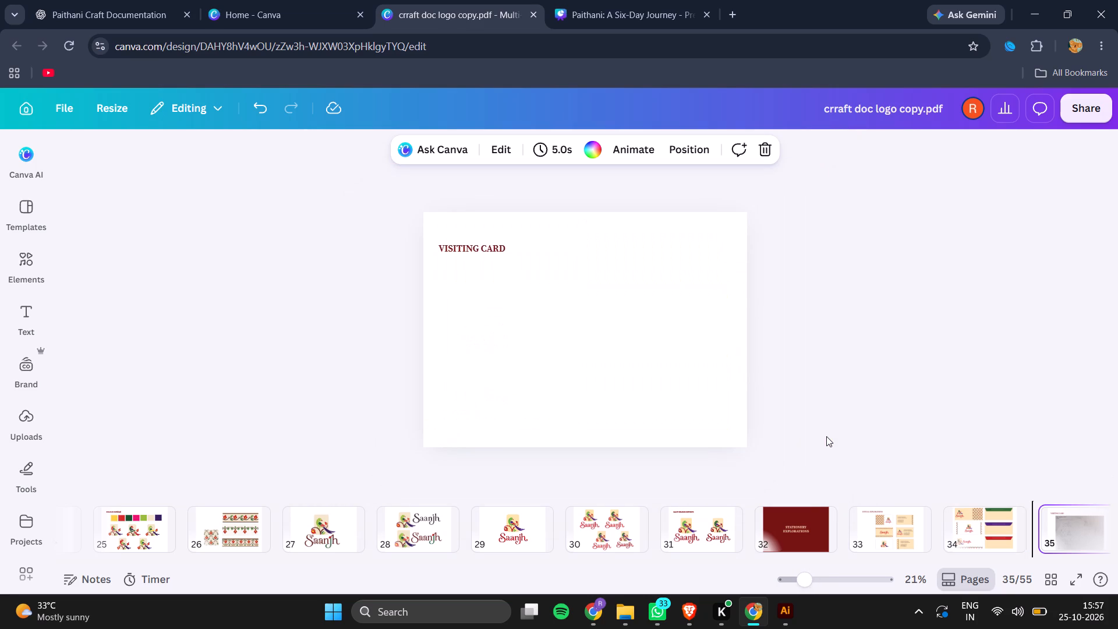
{"action": "key", "text": "Left"}
{"action": "key", "text": "Left"}
{"action": "key", "text": "Left"}
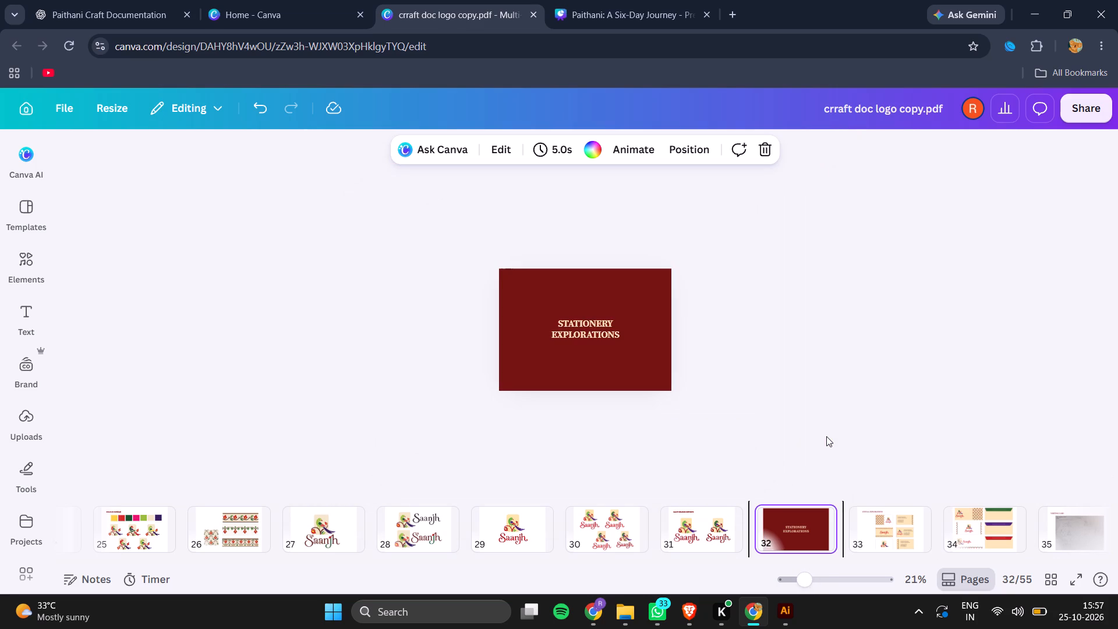
{"action": "key", "text": "Right"}
{"action": "scroll", "coordinate": [826, 436], "scroll_direction": "up", "scroll_amount": 1}
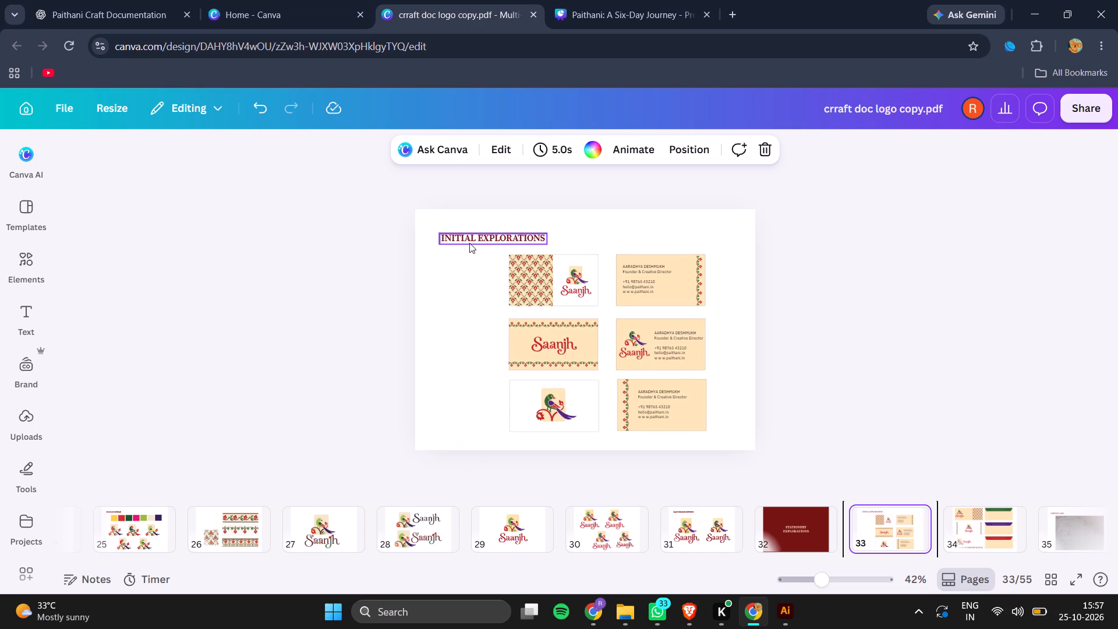
{"action": "left_click", "coordinate": [469, 243]}
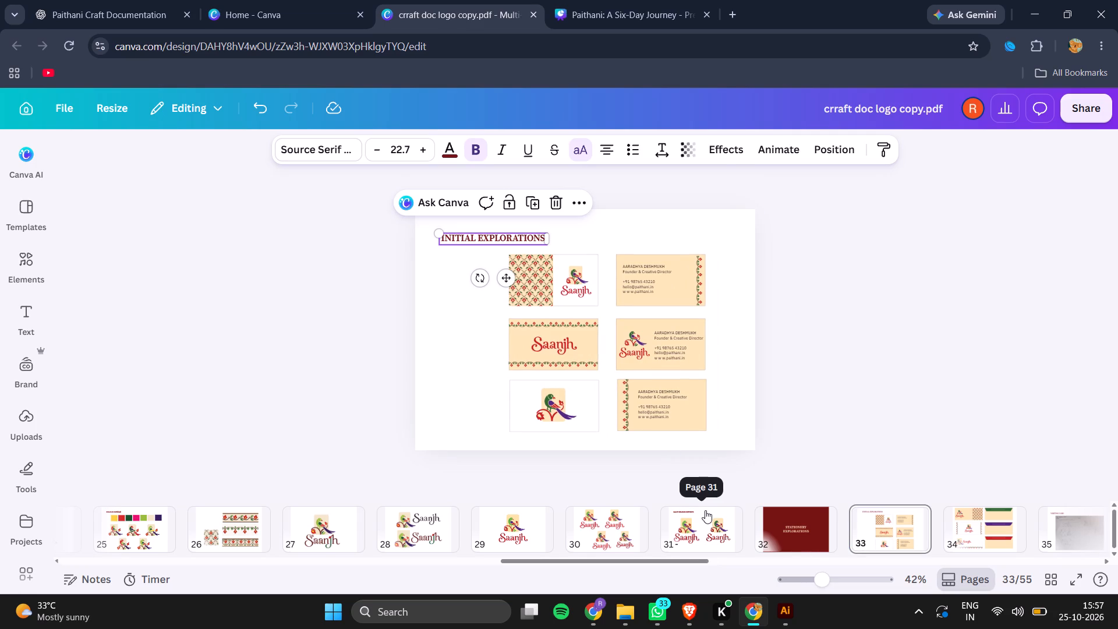
{"action": "left_click", "coordinate": [698, 539]}
{"action": "key", "text": "Right"}
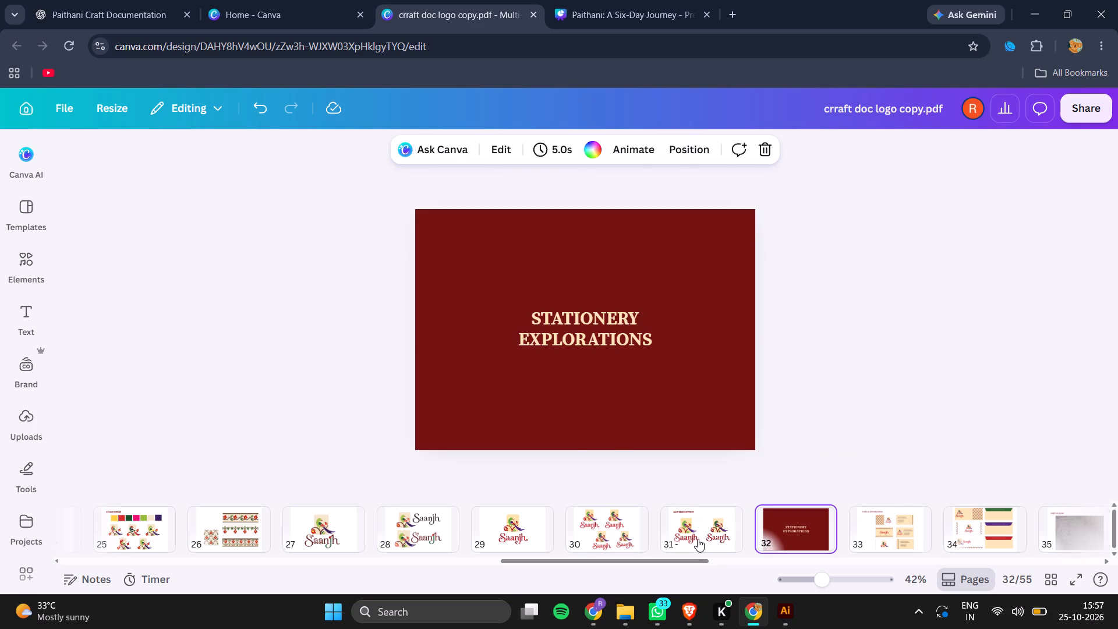
{"action": "key", "text": "Right"}
{"action": "key", "text": "Right"}
{"action": "key", "text": "Left"}
{"action": "key", "text": "Right"}
{"action": "key", "text": "Right"}
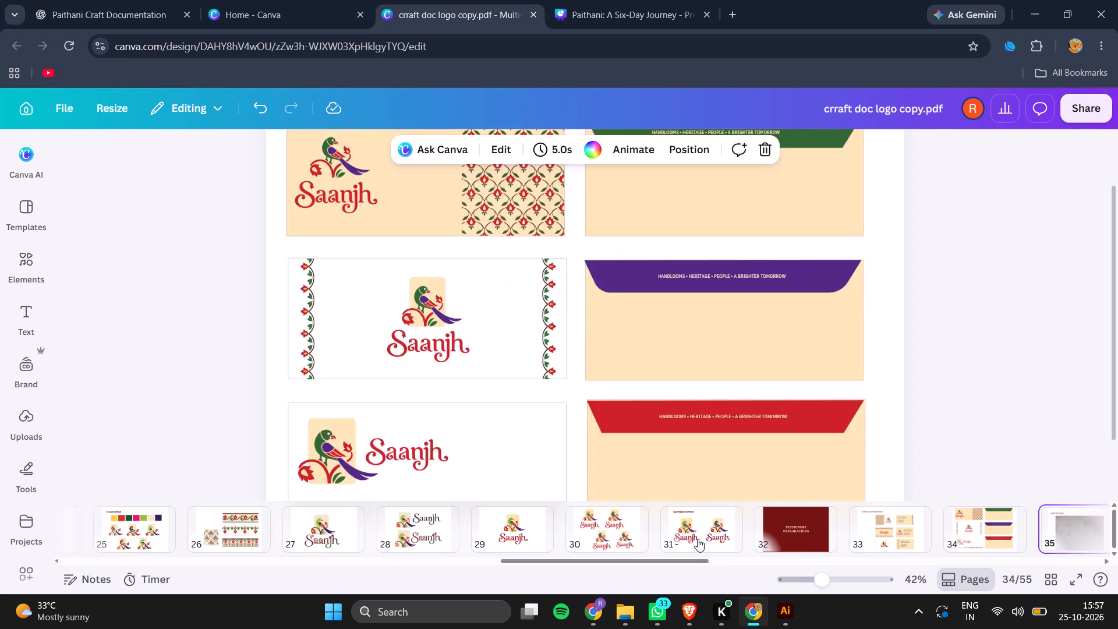
Move the "VISITING CARD" heading on page 35 slightly up and to the right.
{"action": "scroll", "coordinate": [698, 539], "scroll_direction": "down", "scroll_amount": 1}
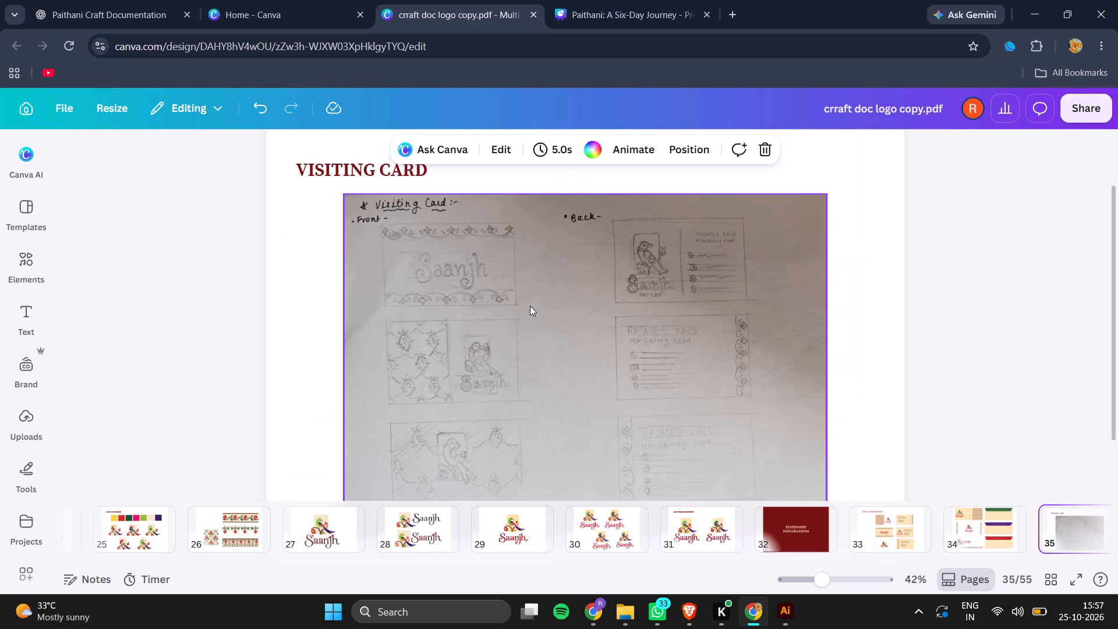
{"action": "left_click_drag", "start_coordinate": [457, 235], "coordinate": [469, 224]}
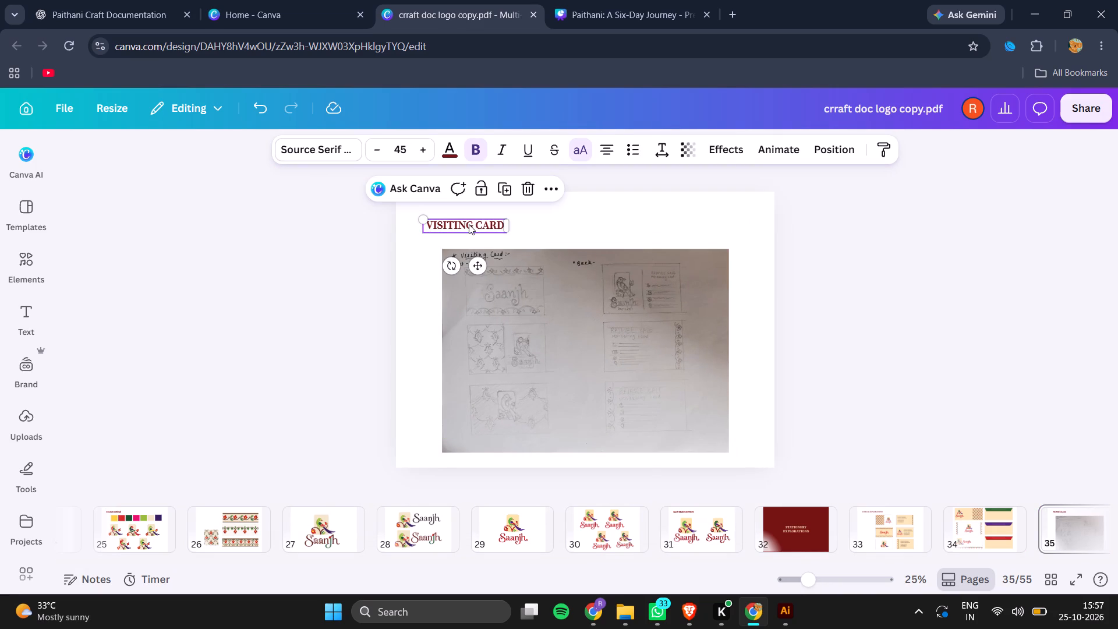
Nudge the visiting card sketch photo on page 35 slightly upward.
{"action": "left_click", "coordinate": [685, 374]}
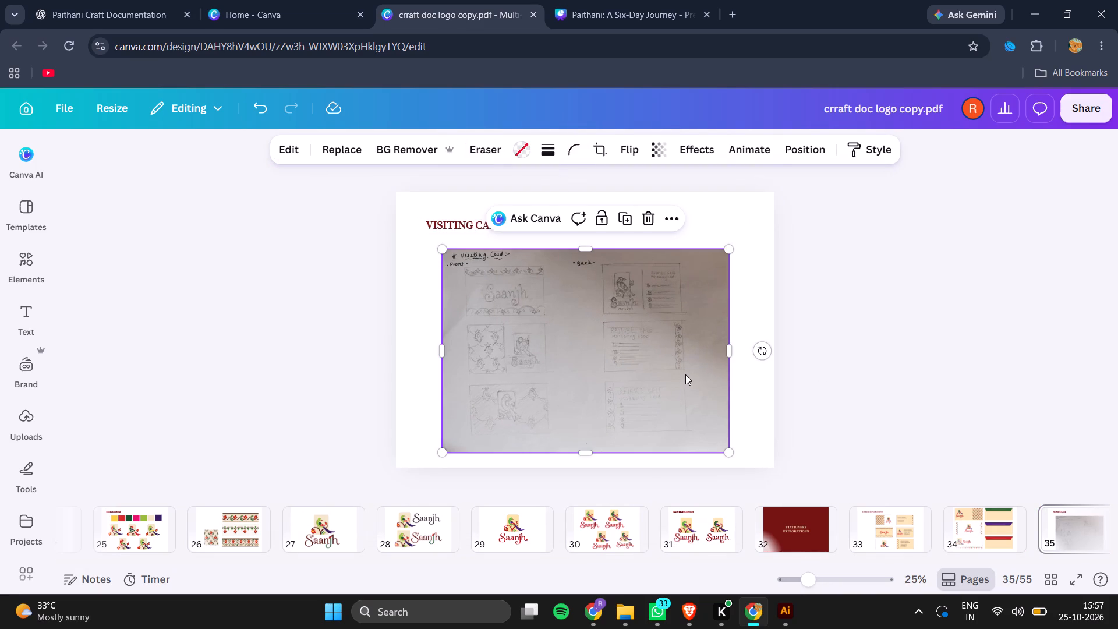
{"action": "key", "text": "Up"}
{"action": "key", "text": "Up"}
{"action": "key", "text": "Up"}
{"action": "key", "text": "Up"}
{"action": "key", "text": "Up"}
{"action": "key", "text": "Up"}
{"action": "key", "text": "Up"}
{"action": "key", "text": "Up"}
{"action": "key", "text": "Up"}
{"action": "key", "text": "Up"}
{"action": "key", "text": "Up"}
{"action": "key", "text": "Up"}
{"action": "key", "text": "Up"}
{"action": "key", "text": "Up"}
{"action": "key", "text": "Up"}
{"action": "key", "text": "Up"}
{"action": "key", "text": "Up"}
{"action": "key", "text": "Up"}
{"action": "key", "text": "Up"}
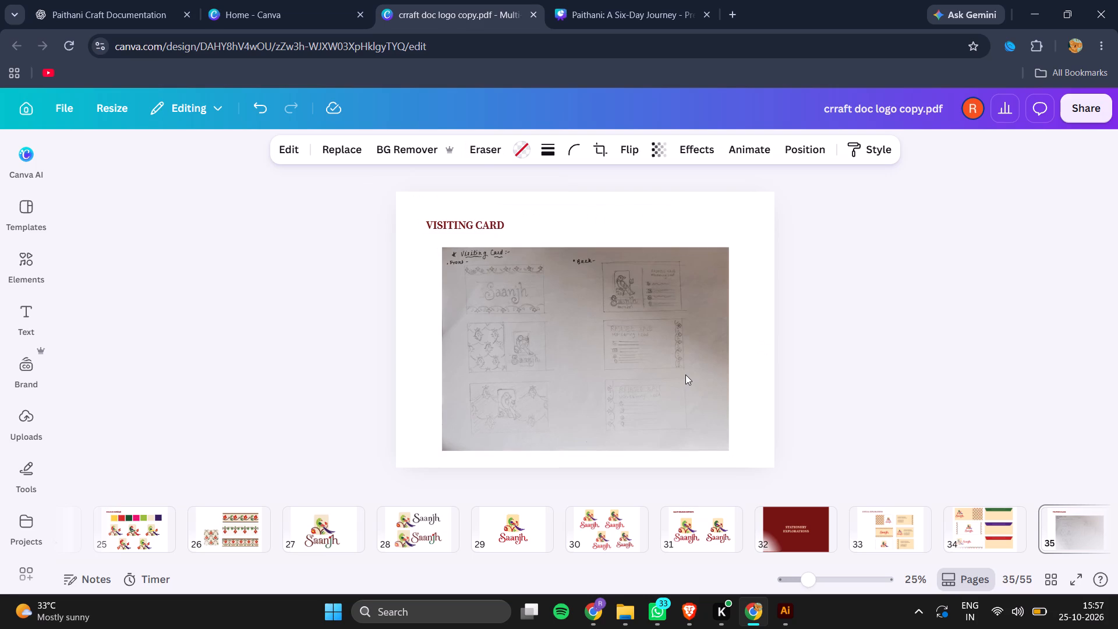
{"action": "left_click", "coordinate": [747, 373]}
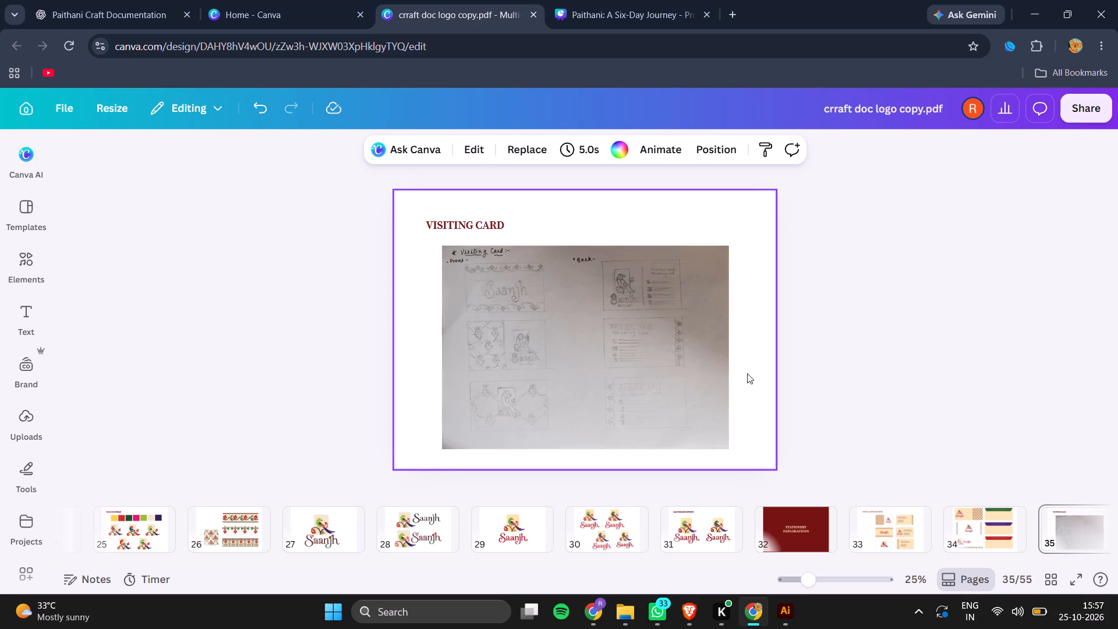
Move the "ENVELOPE" heading on page 37 slightly up and to the right.
{"action": "key", "text": "Right"}
{"action": "key", "text": "Right"}
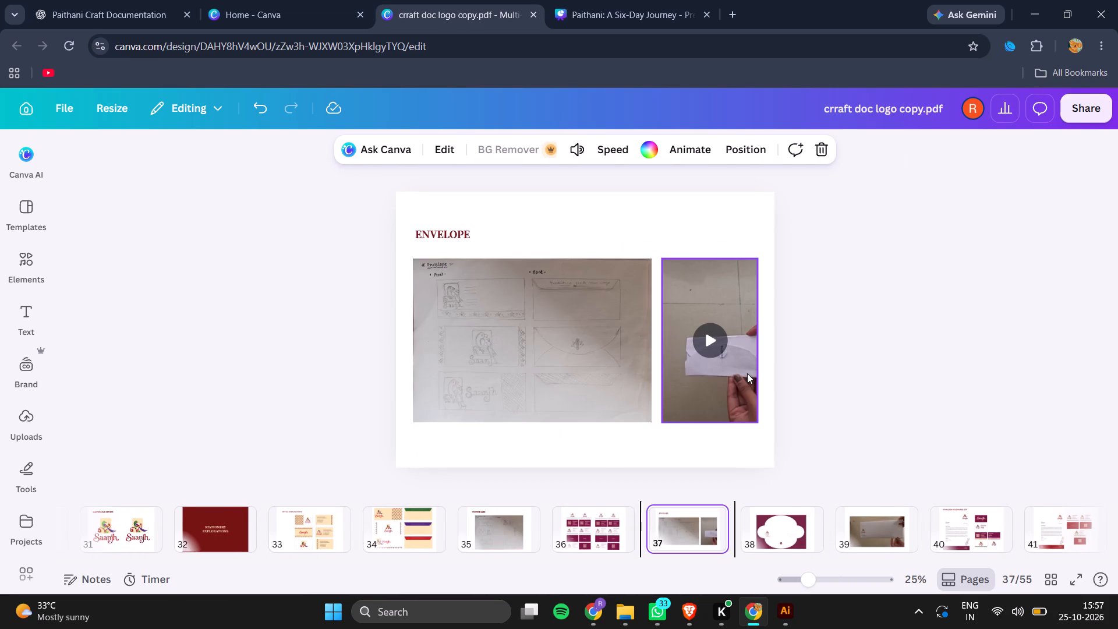
{"action": "left_click_drag", "start_coordinate": [454, 237], "coordinate": [463, 231]}
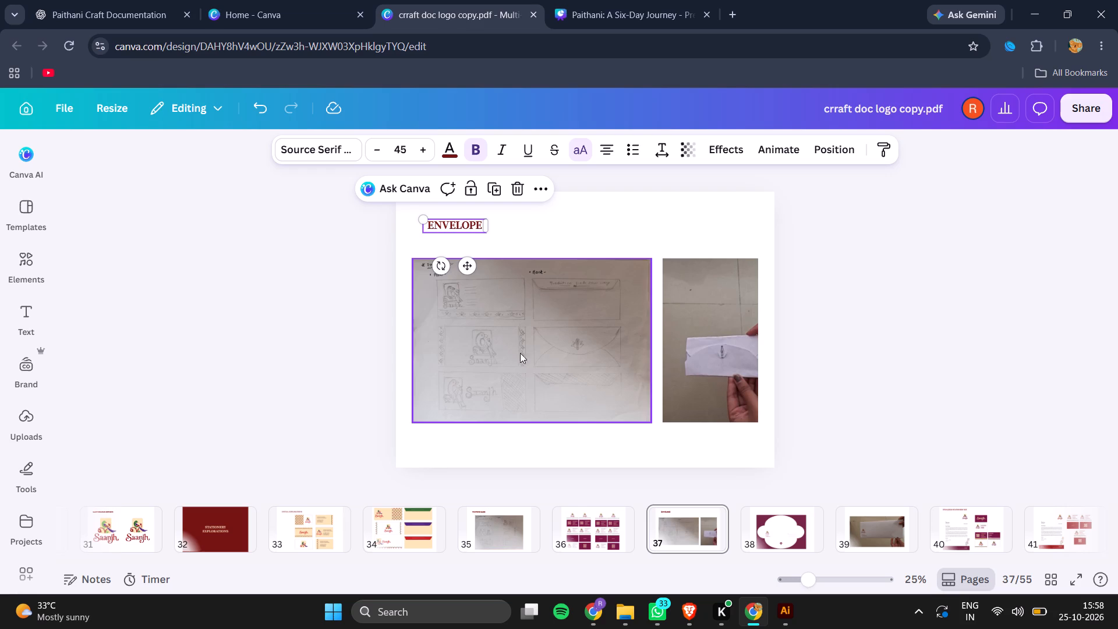
{"action": "left_click", "coordinate": [598, 432]}
Move the maroon envelope template on page 38 slightly up and centre it horizontally on the page.
{"action": "key", "text": "Right"}
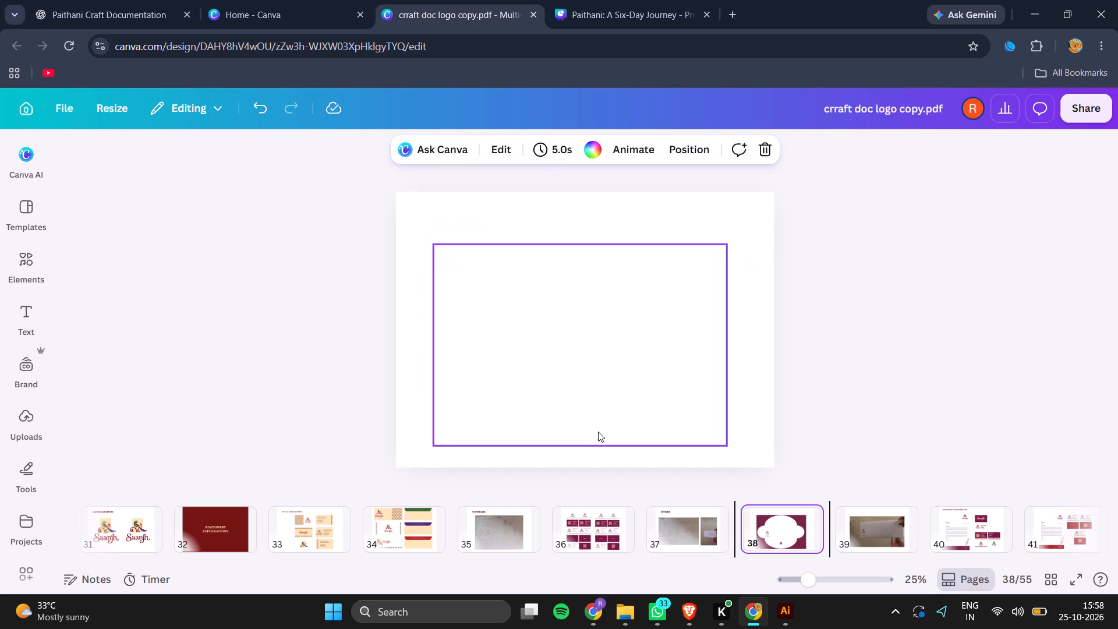
{"action": "key", "text": "Right"}
{"action": "key", "text": "Left"}
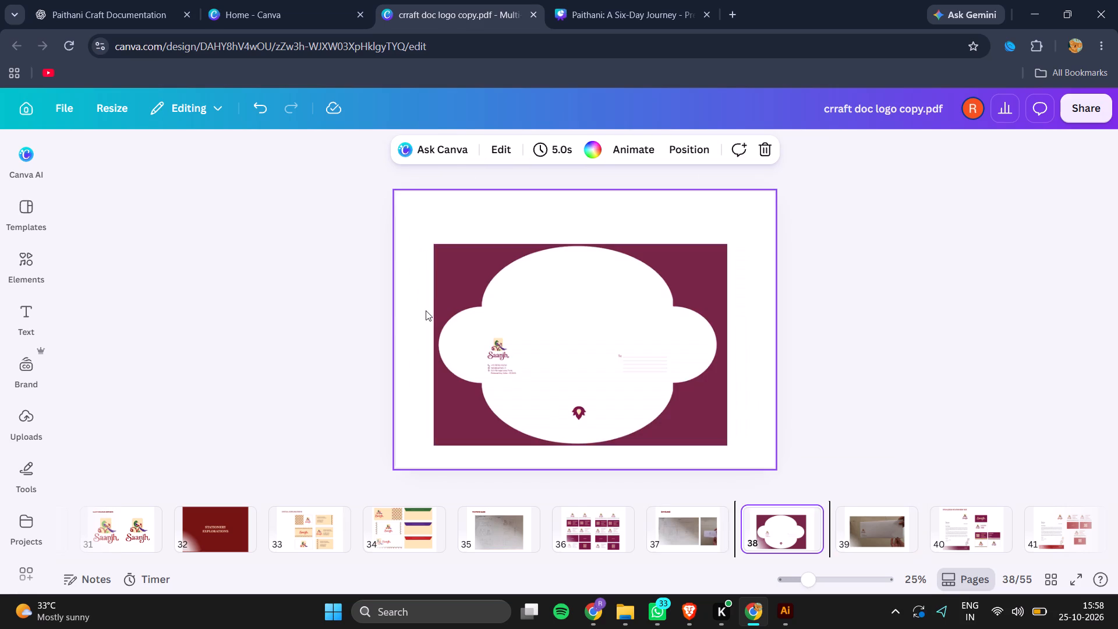
{"action": "left_click_drag", "start_coordinate": [526, 331], "coordinate": [536, 316]}
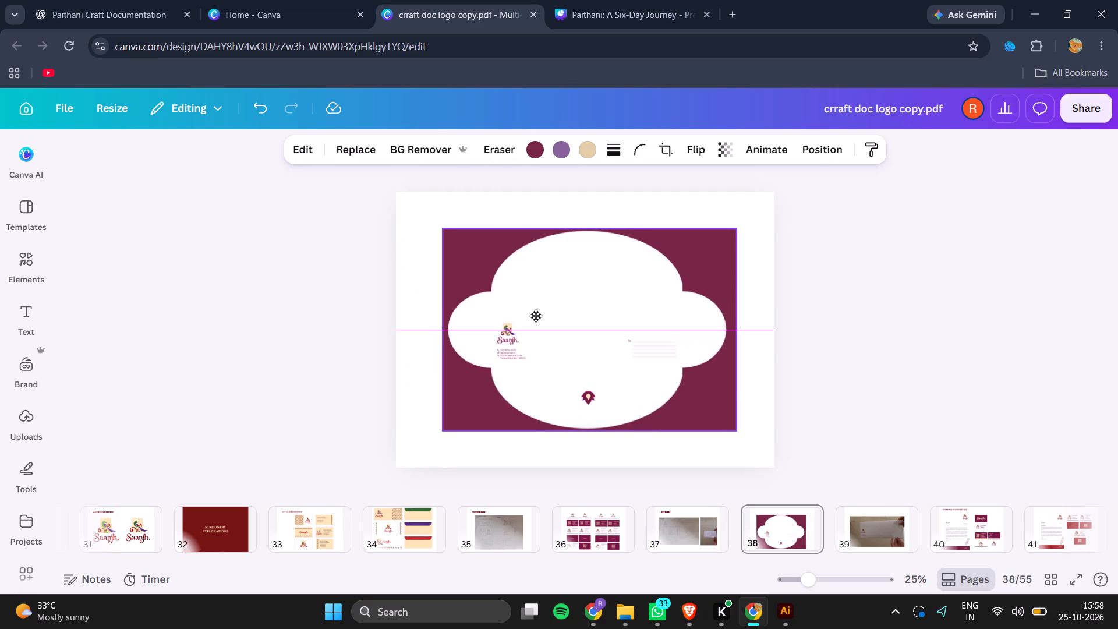
{"action": "left_click_drag", "start_coordinate": [536, 316], "coordinate": [531, 316]}
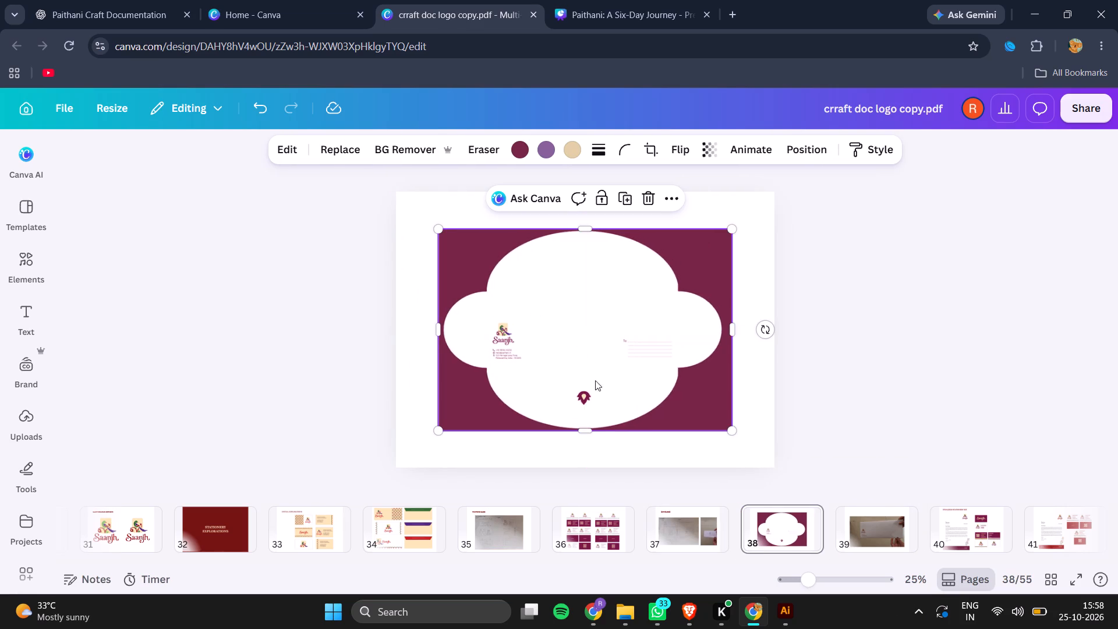
{"action": "left_click", "coordinate": [614, 458]}
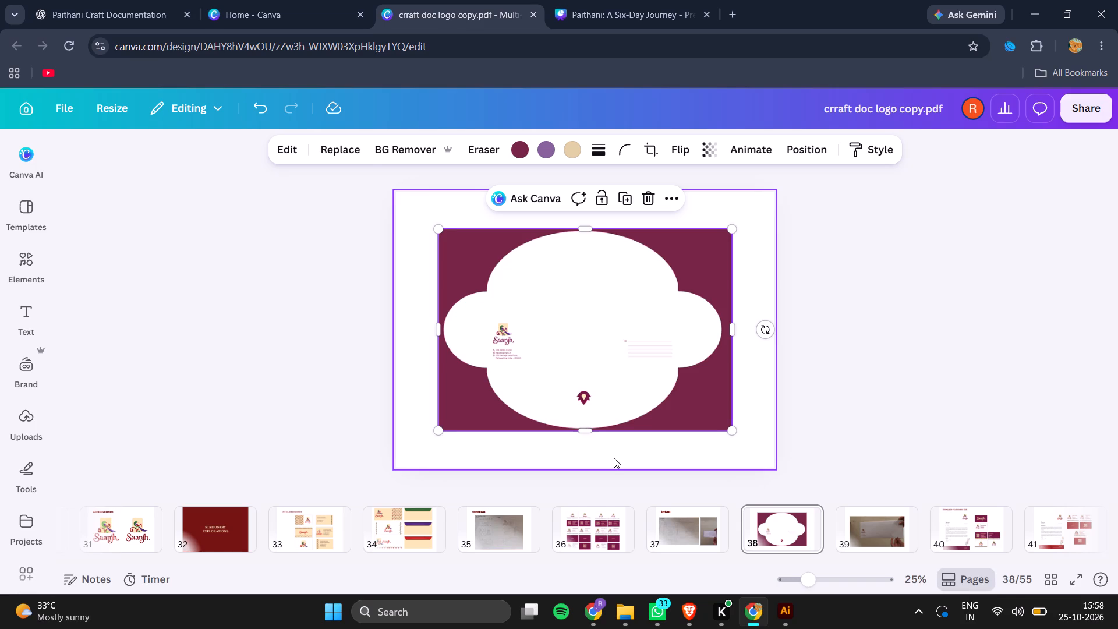
Replace the caption under the first illustration on page 44 with "Stage 1- Silk and Zari selection".
{"action": "key", "text": "Right"}
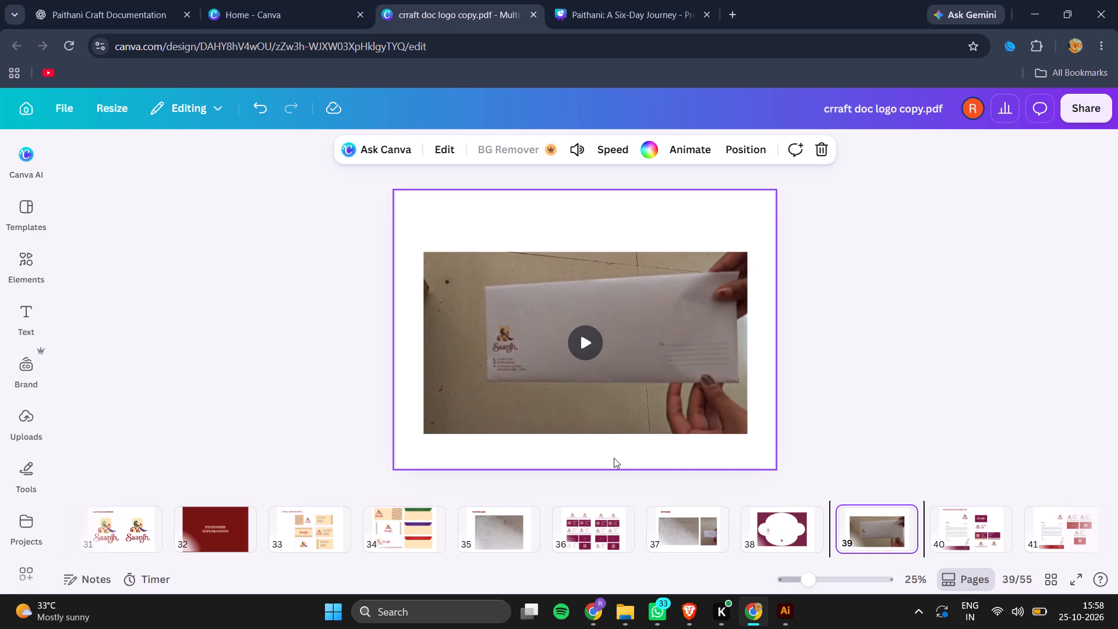
{"action": "key", "text": "Right"}
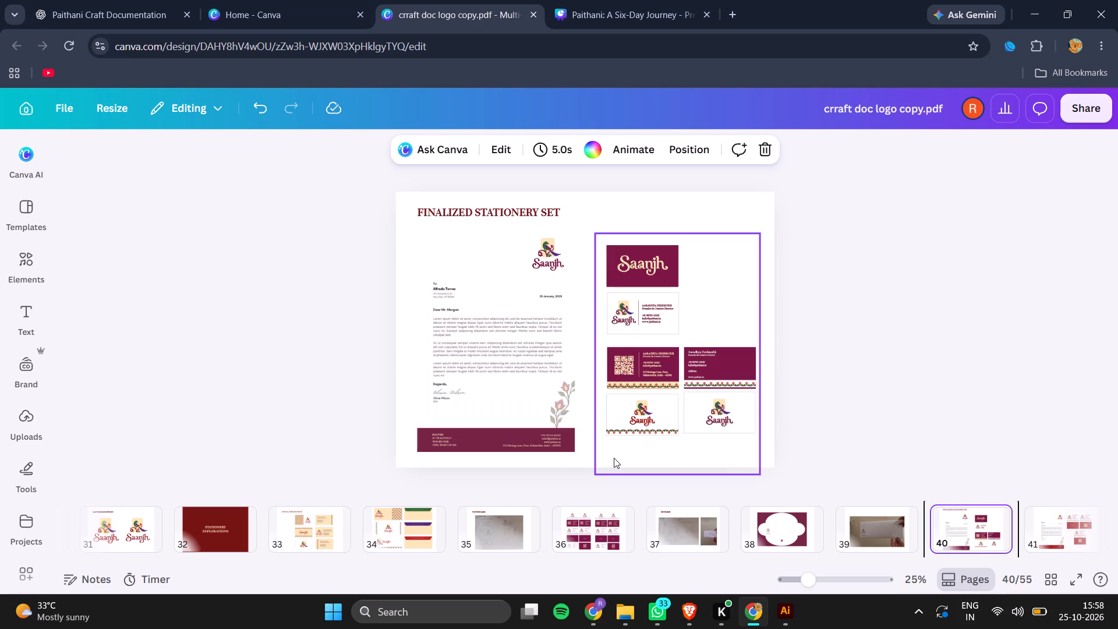
{"action": "key", "text": "Right"}
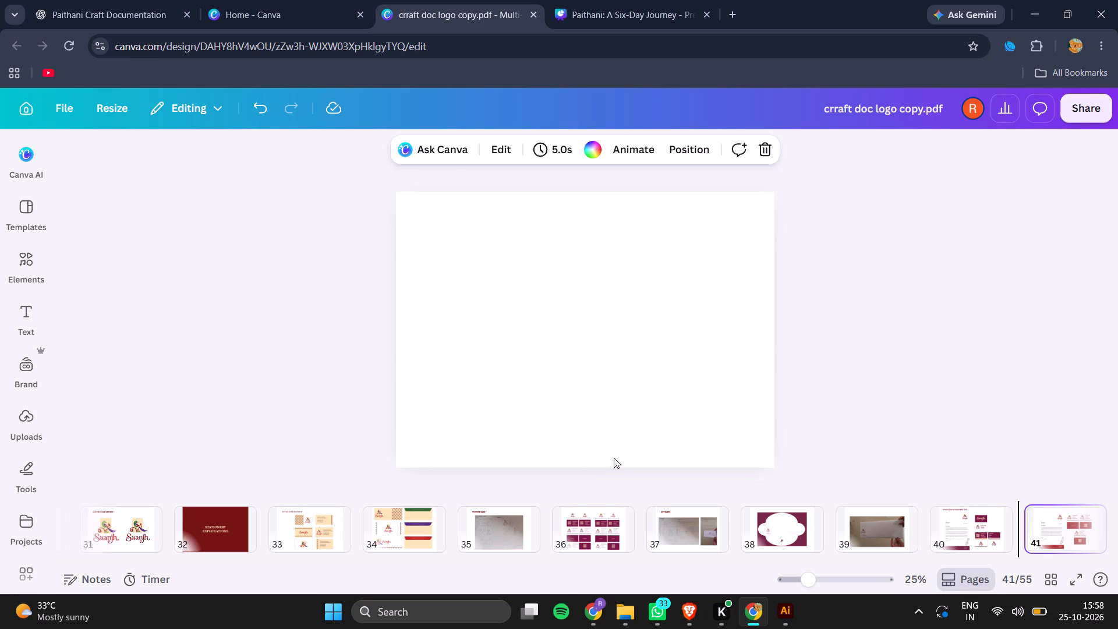
{"action": "key", "text": "Right"}
{"action": "key", "text": "Right"}
{"action": "key", "text": "Right"}
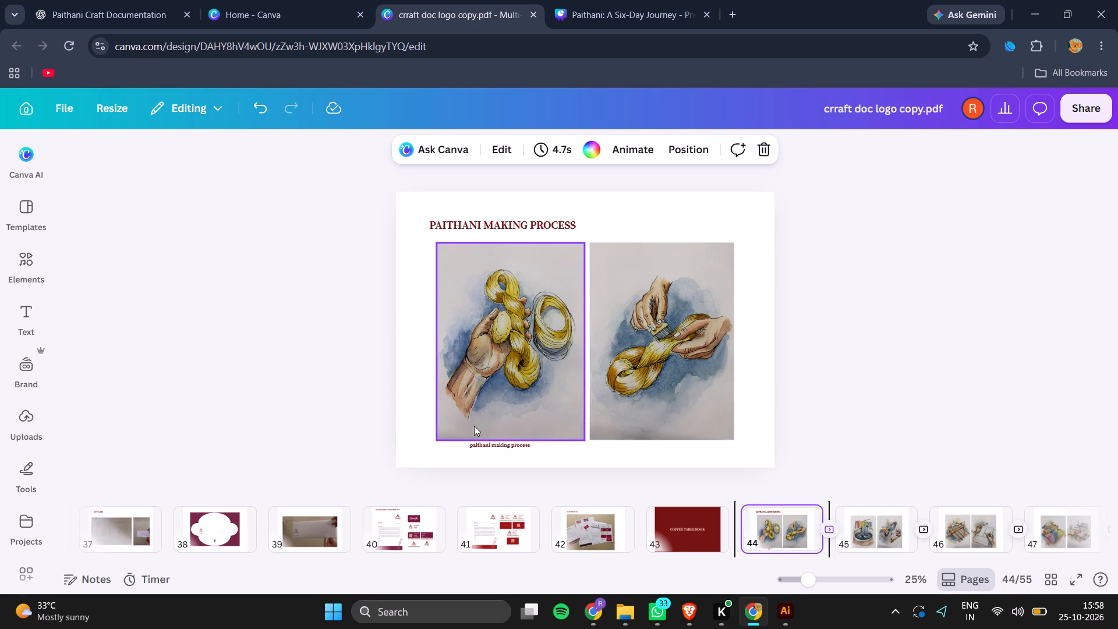
{"action": "double_click", "coordinate": [486, 447]}
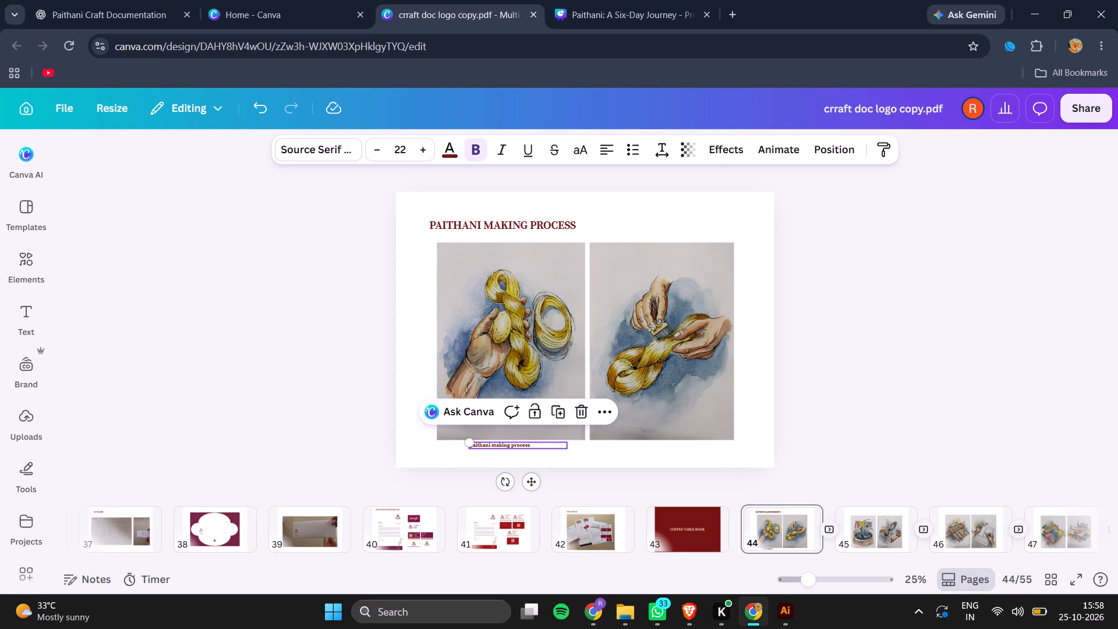
{"action": "key", "text": "Left"}
{"action": "key", "text": "Up"}
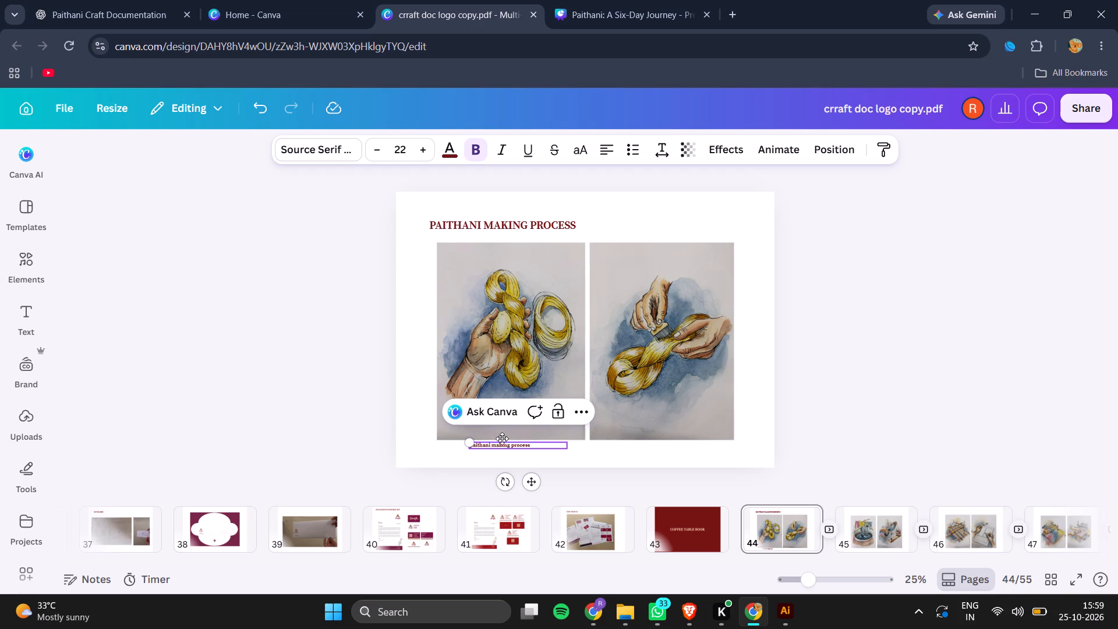
{"action": "double_click", "coordinate": [505, 446]}
{"action": "left_click", "coordinate": [505, 446]}
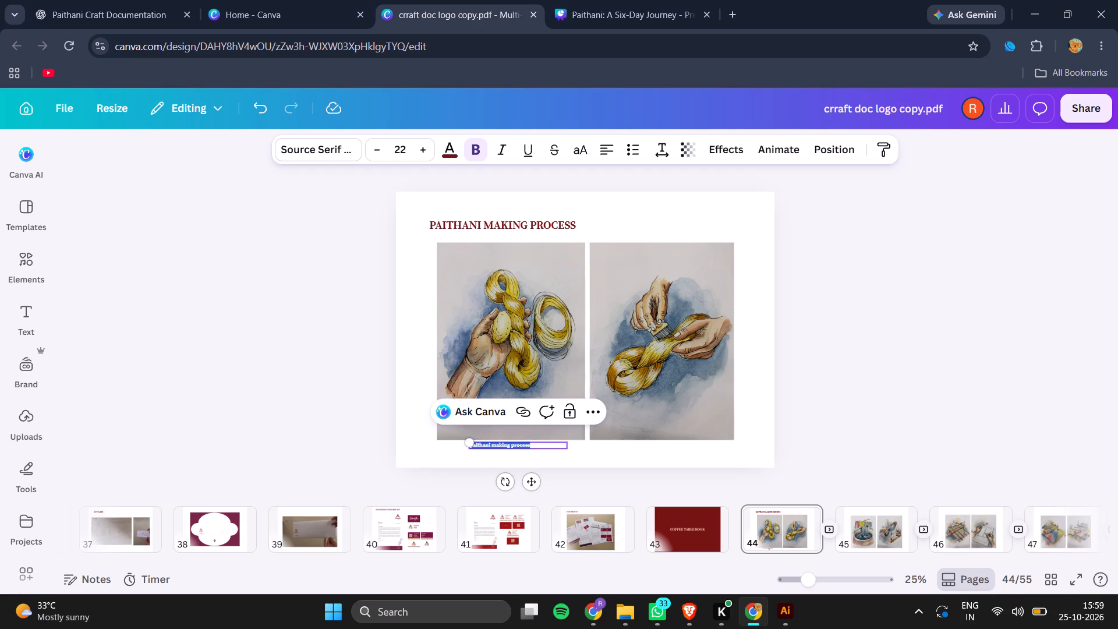
{"action": "key", "text": "s"}
{"action": "type", "text": "ta"}
{"action": "type", "text": "ge 1"}
{"action": "key", "text": "minus"}
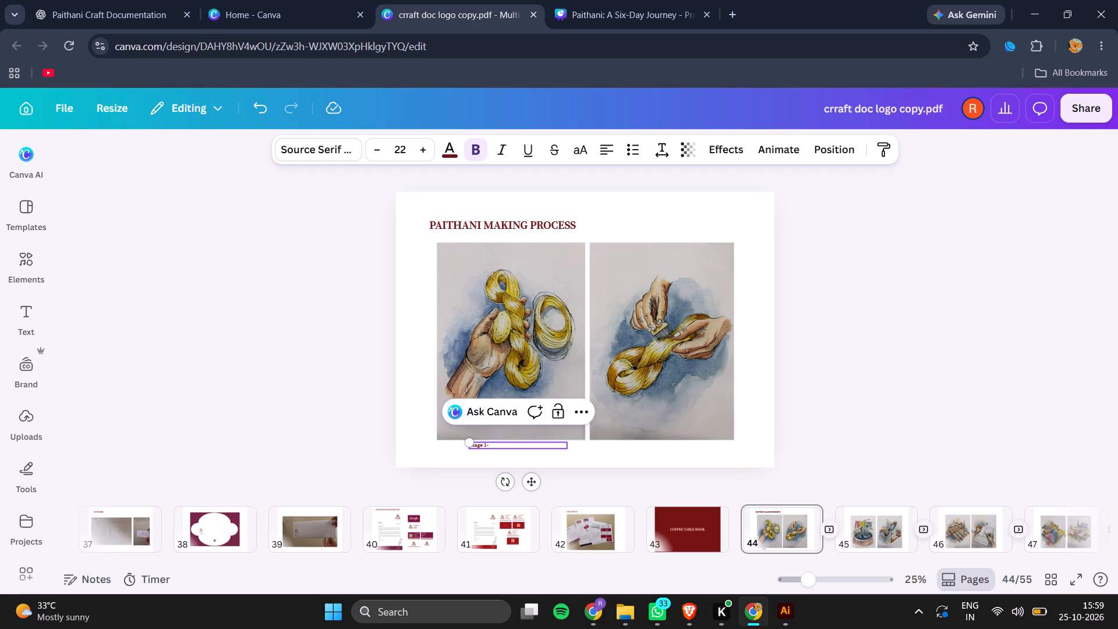
{"action": "key", "text": "Return"}
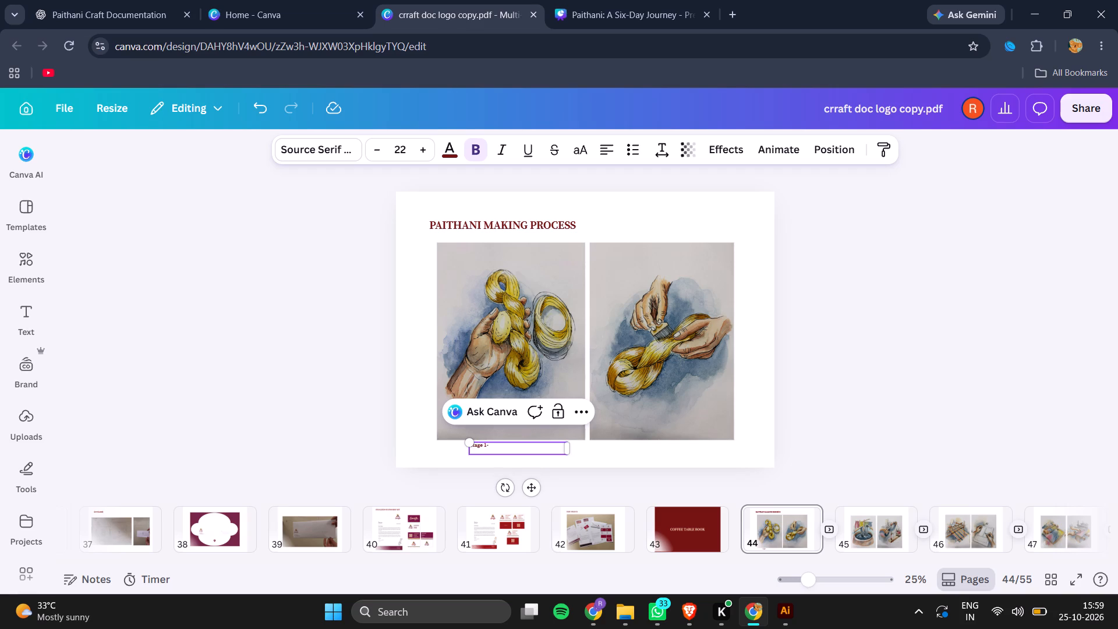
{"action": "key", "text": "BackSpace"}
{"action": "key", "text": "space"}
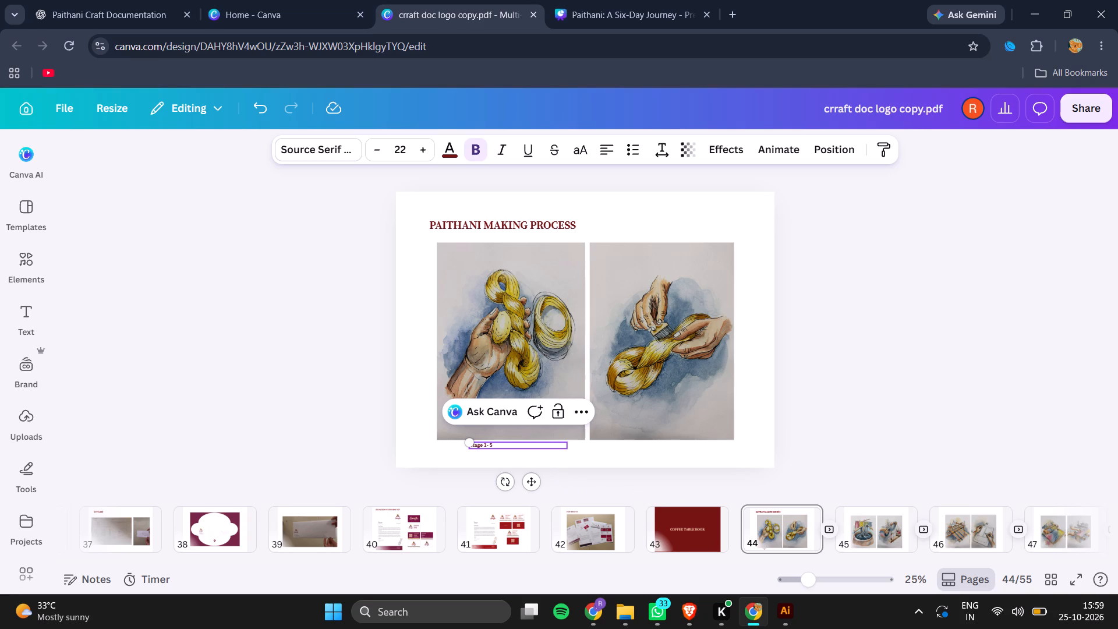
{"action": "type", "text": "ilk and s"}
{"action": "key", "text": "BackSpace"}
{"action": "key", "text": "n"}
{"action": "left_click", "coordinate": [564, 490]}
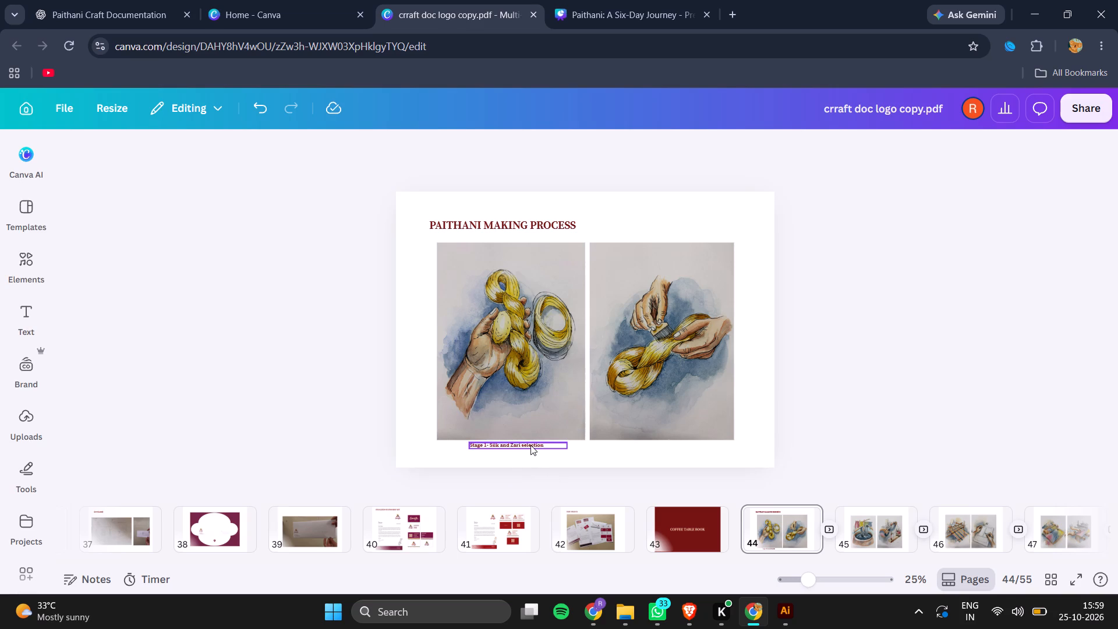
Duplicate the "Stage 1- Silk and Zari selection" caption under the second illustration on page 44, level with the original.
{"action": "left_click_drag", "start_coordinate": [530, 446], "coordinate": [689, 446], "text": "alt"}
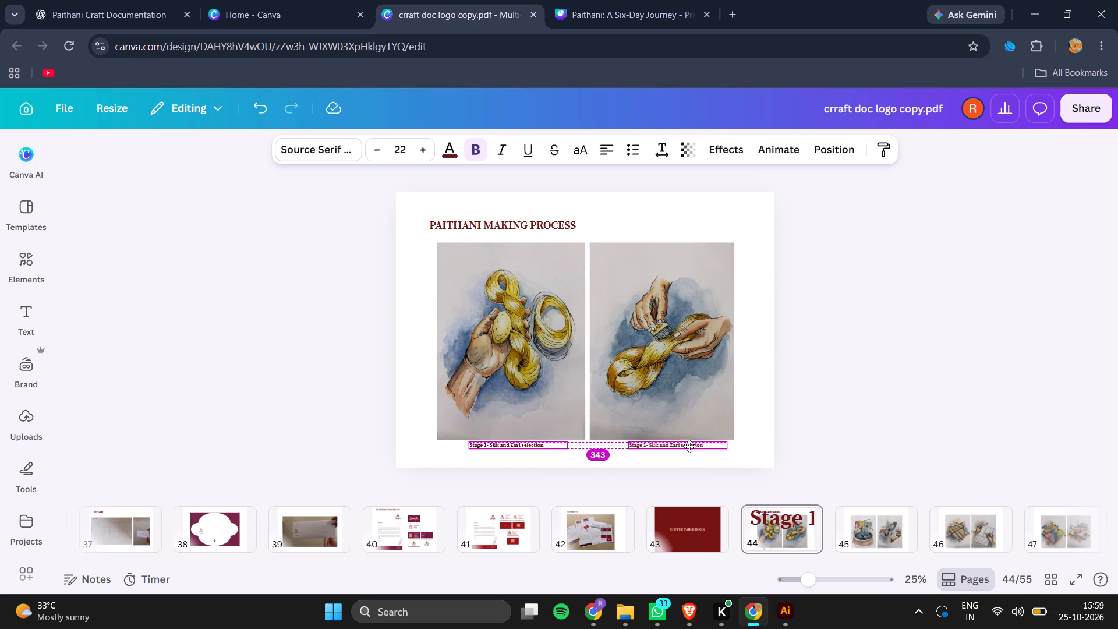
{"action": "left_click_drag", "start_coordinate": [689, 446], "coordinate": [683, 443], "text": "alt"}
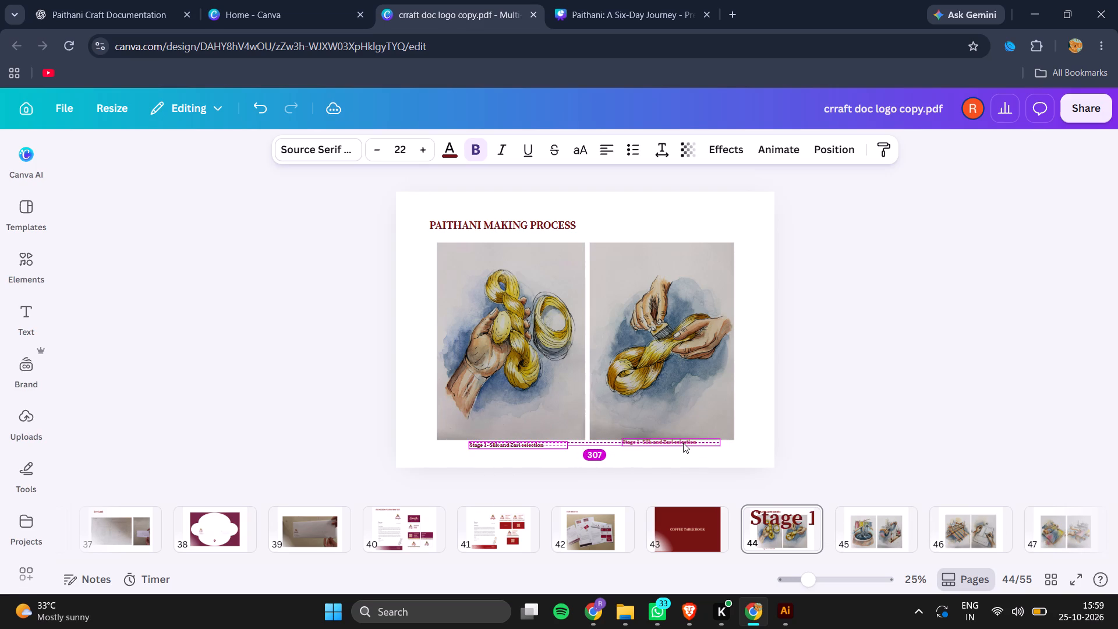
{"action": "left_click", "coordinate": [682, 443]}
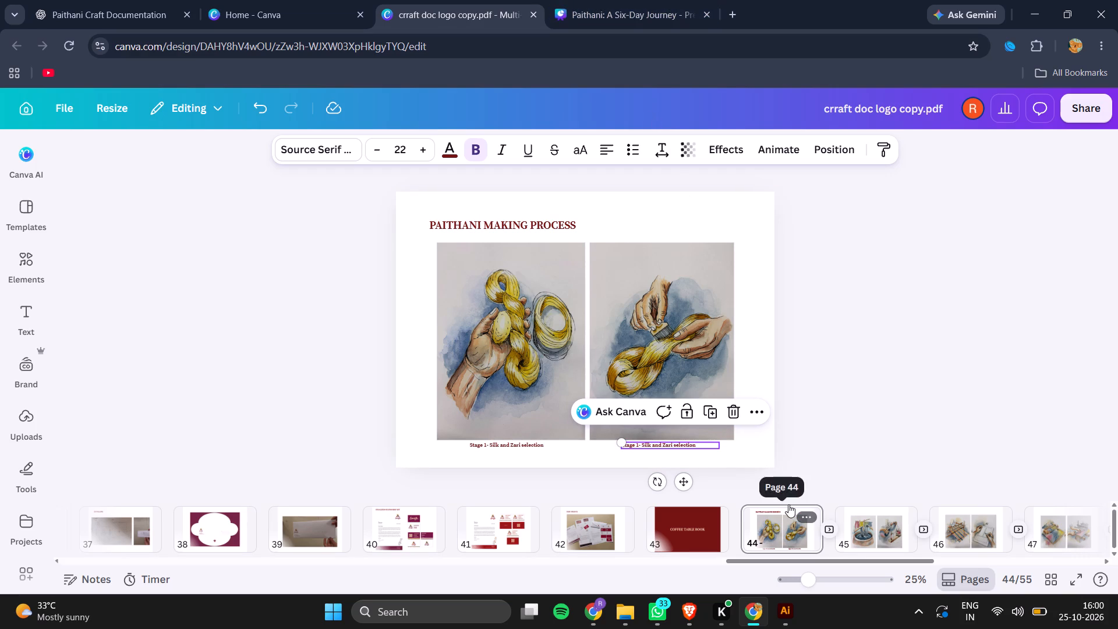
Switch to the Brave browser window.
{"action": "left_click", "coordinate": [698, 608]}
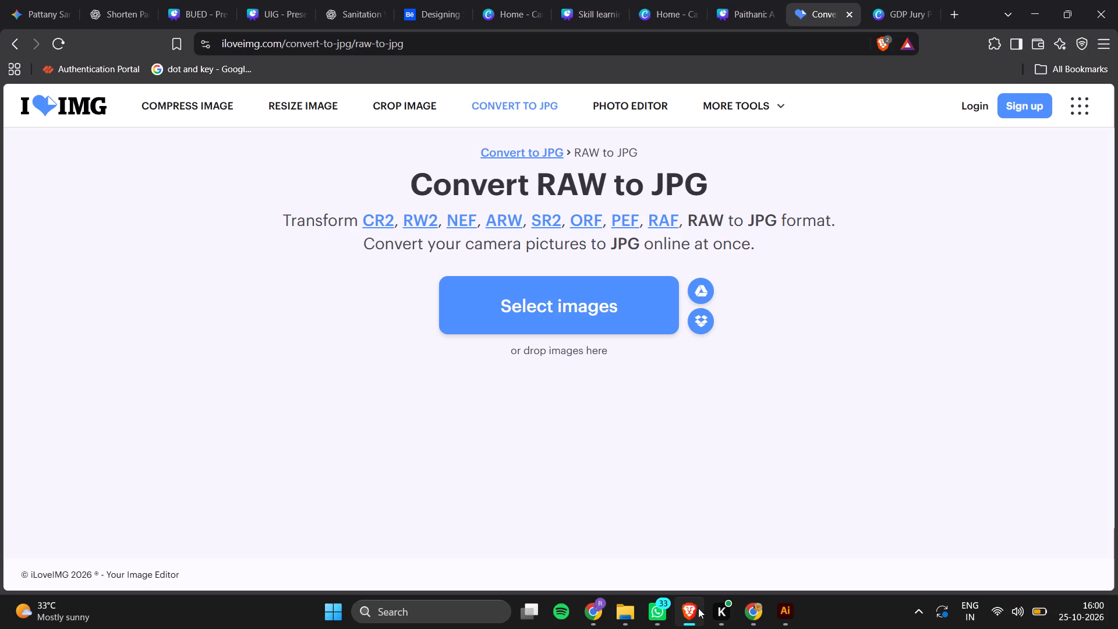
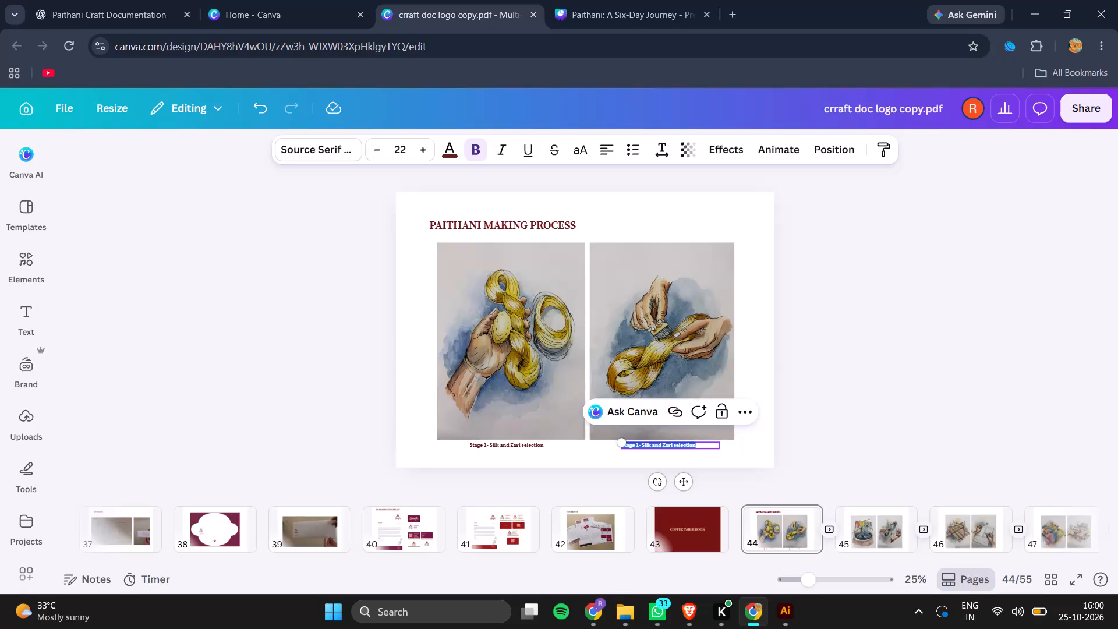
Change the duplicated caption under the second illustration on page 44 to "Stage 2- Yarn Preparation".
{"action": "left_click", "coordinate": [696, 444]}
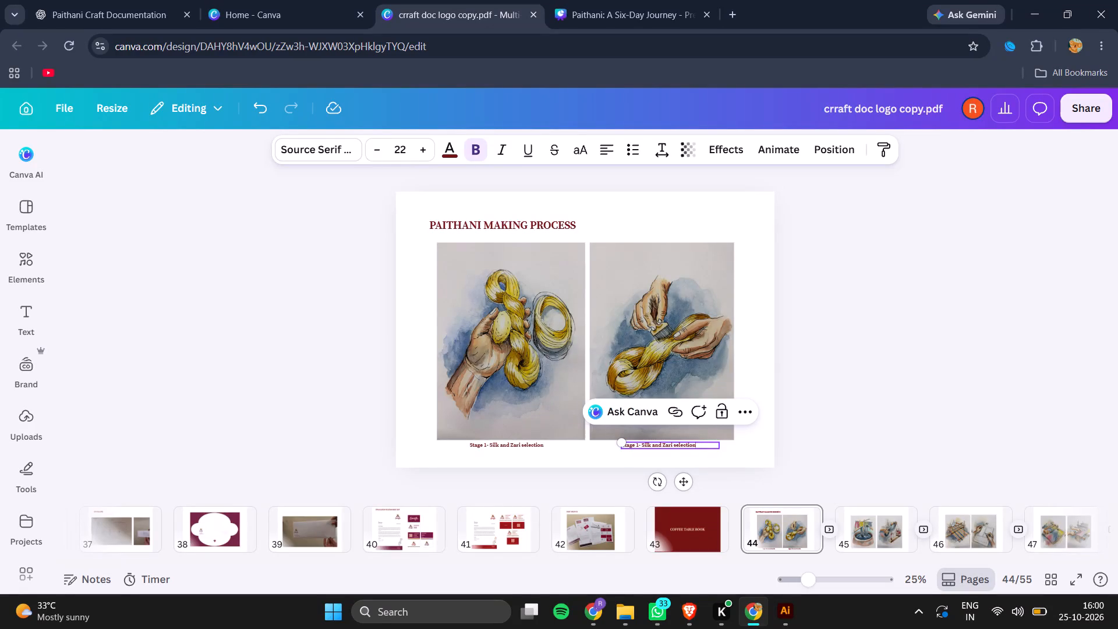
{"action": "left_click_drag", "start_coordinate": [696, 444], "coordinate": [645, 447]}
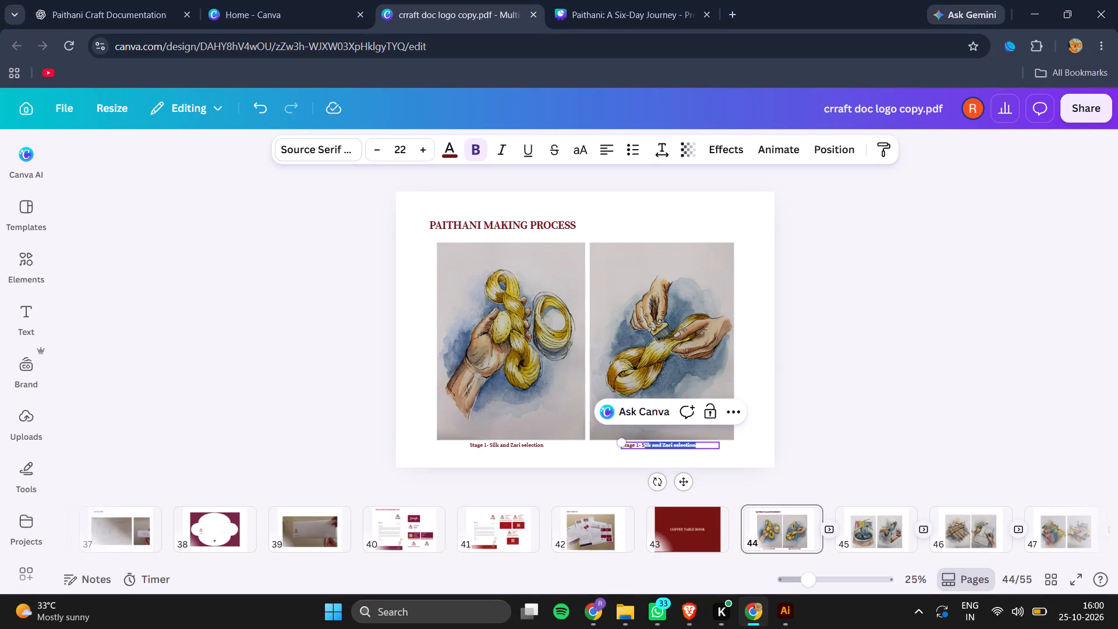
{"action": "left_click_drag", "start_coordinate": [645, 447], "coordinate": [642, 446]}
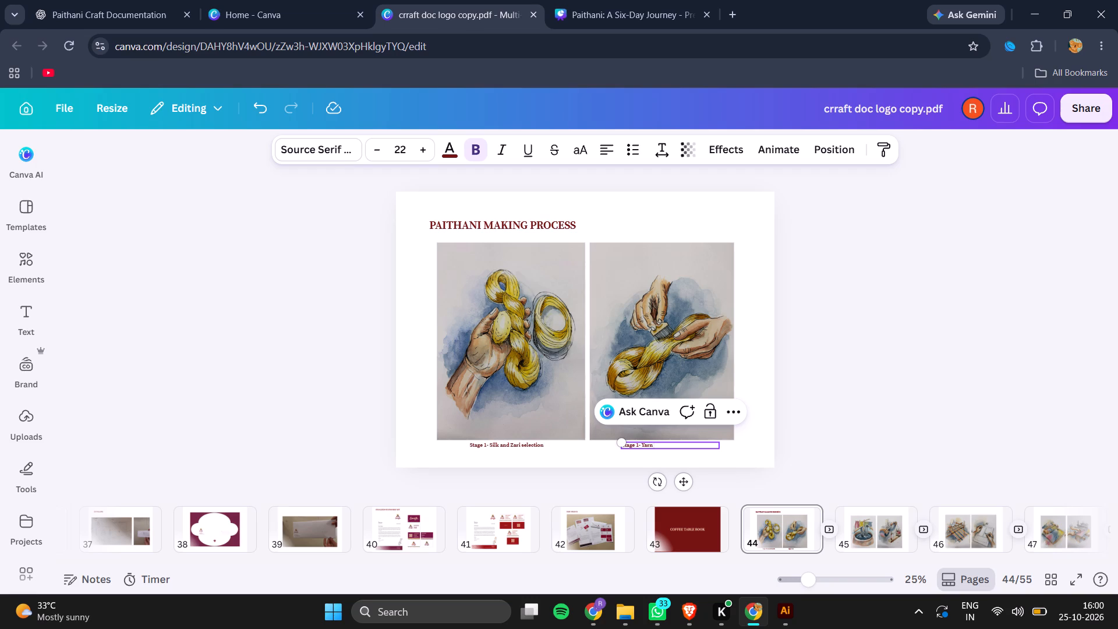
{"action": "type", "text": "reparation"}
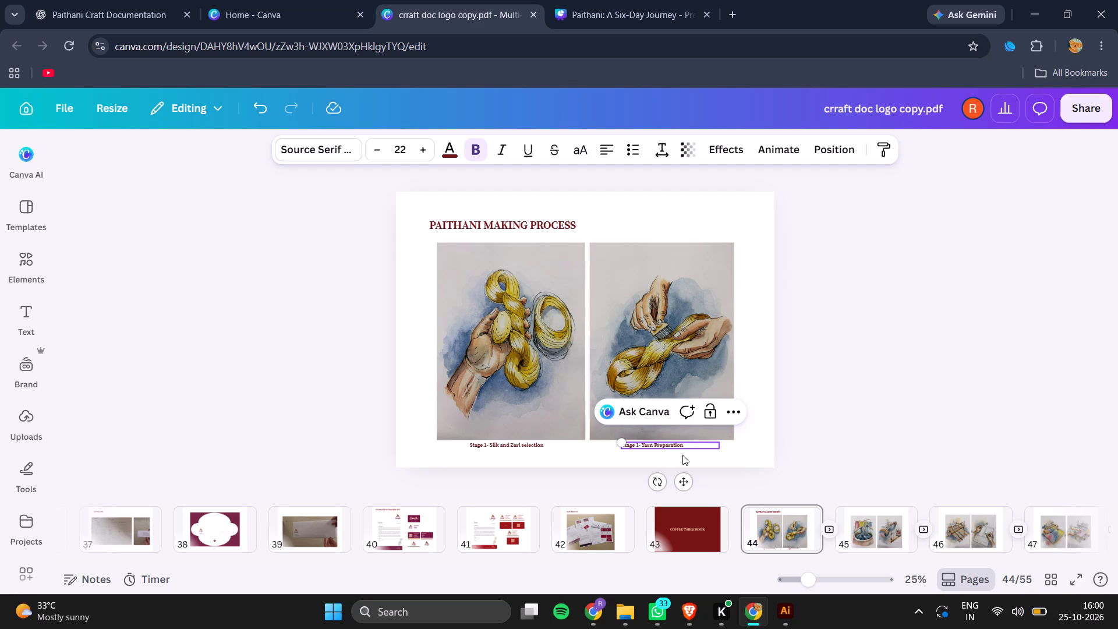
{"action": "left_click", "coordinate": [688, 457]}
{"action": "double_click", "coordinate": [639, 447]}
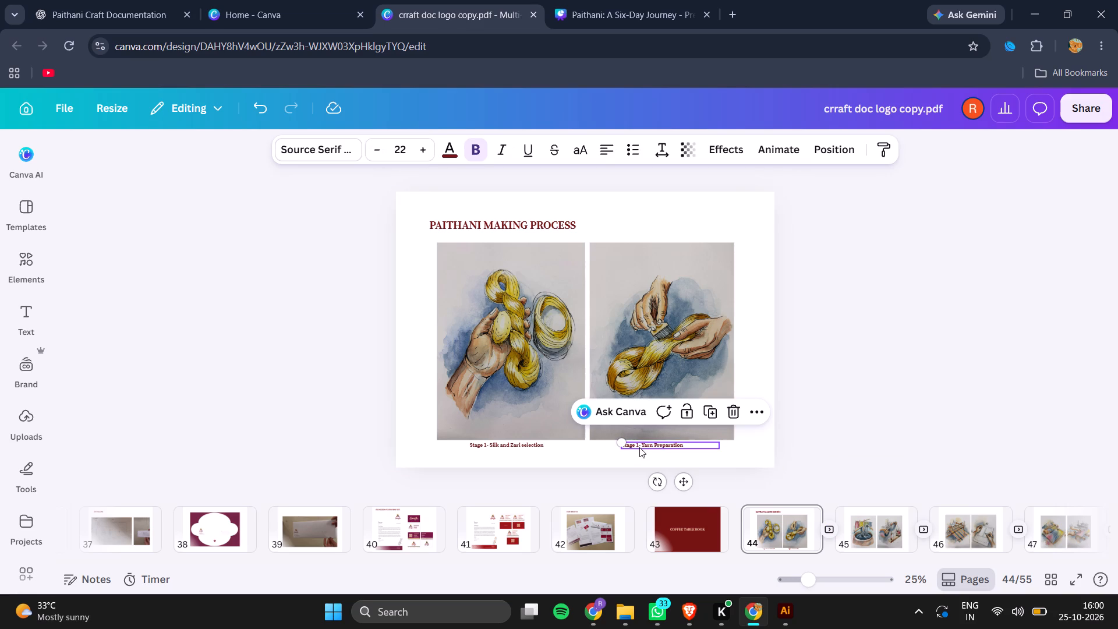
{"action": "left_click", "coordinate": [636, 444]}
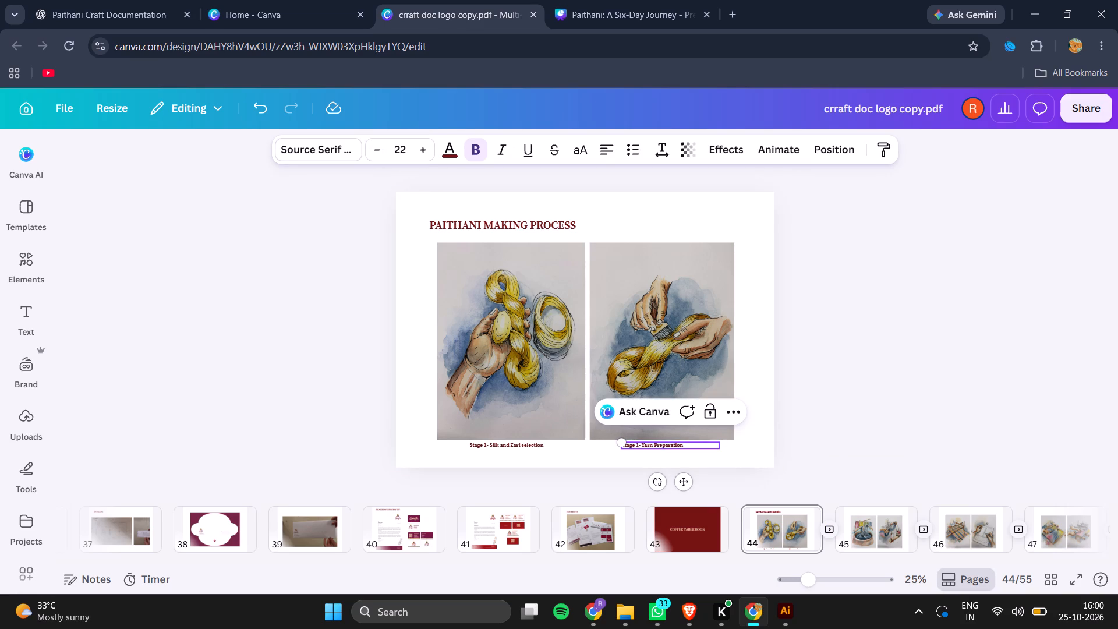
{"action": "key", "text": "Right"}
{"action": "key", "text": "BackSpace"}
{"action": "key", "text": "3"}
{"action": "key", "text": "BackSpace"}
{"action": "key", "text": "2"}
{"action": "left_click", "coordinate": [701, 457]}
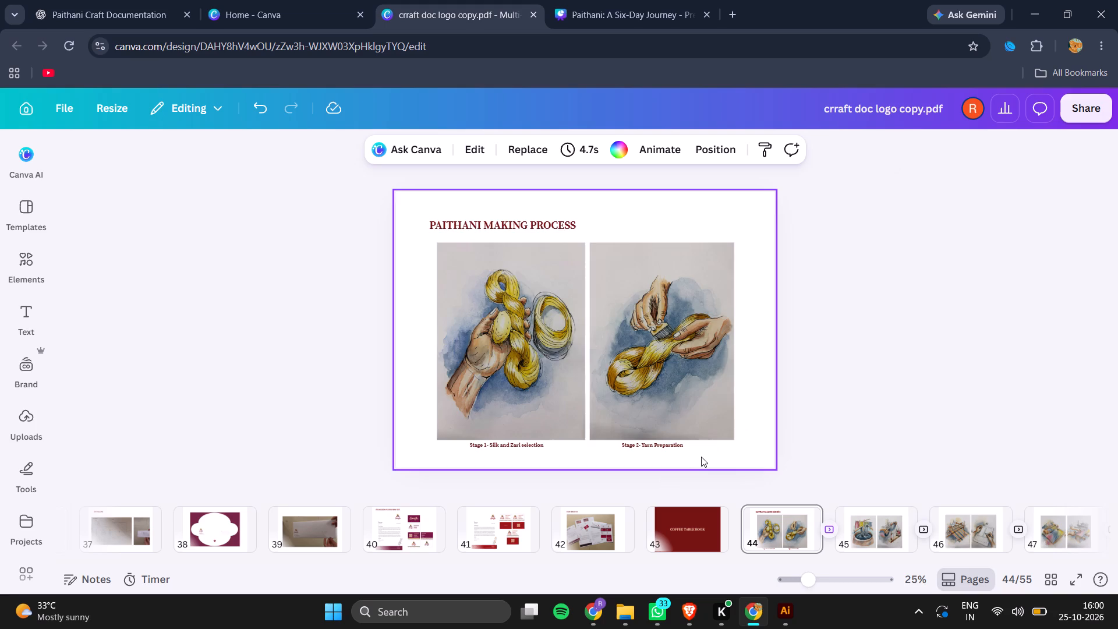
Shift the "Stage 2- Yarn Preparation" caption slightly sideways to center its text under the second illustration, level with the Stage 1 caption.
{"action": "left_click_drag", "start_coordinate": [715, 468], "coordinate": [719, 468]}
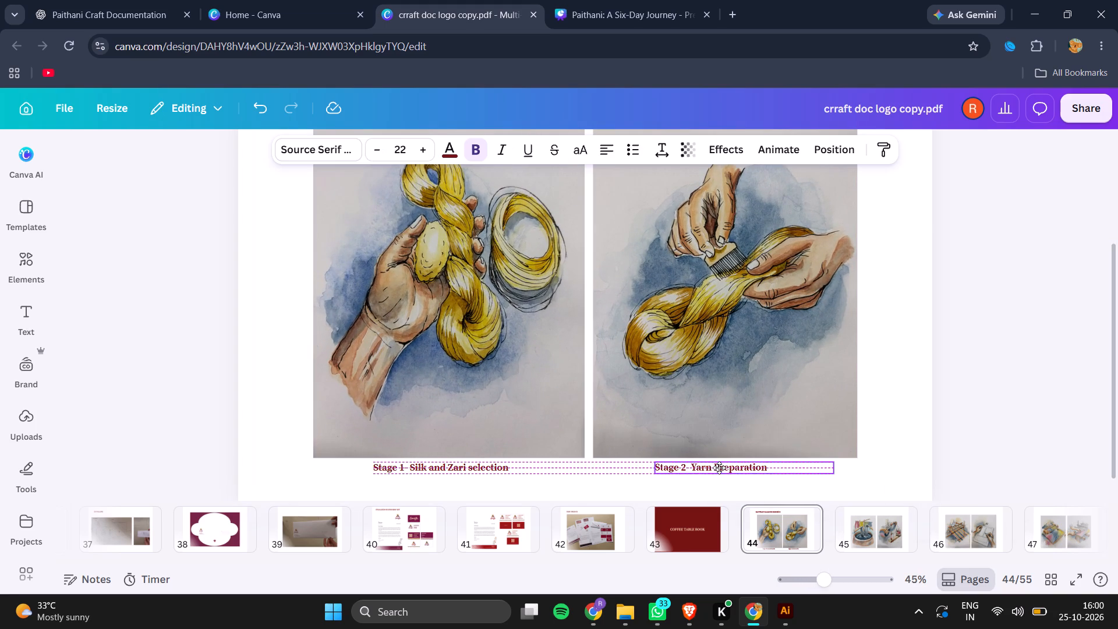
{"action": "left_click_drag", "start_coordinate": [719, 468], "coordinate": [738, 469]}
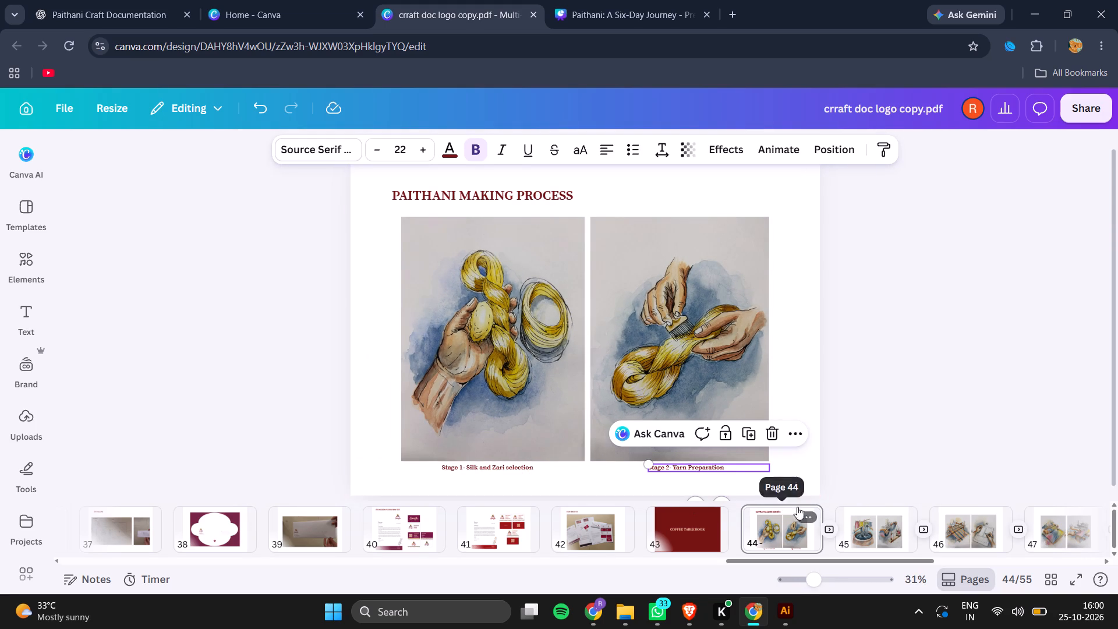
Copy the "Stage 1- Silk and Zari selection" caption from page 44 onto page 45, under the first illustration.
{"action": "left_click", "coordinate": [484, 470]}
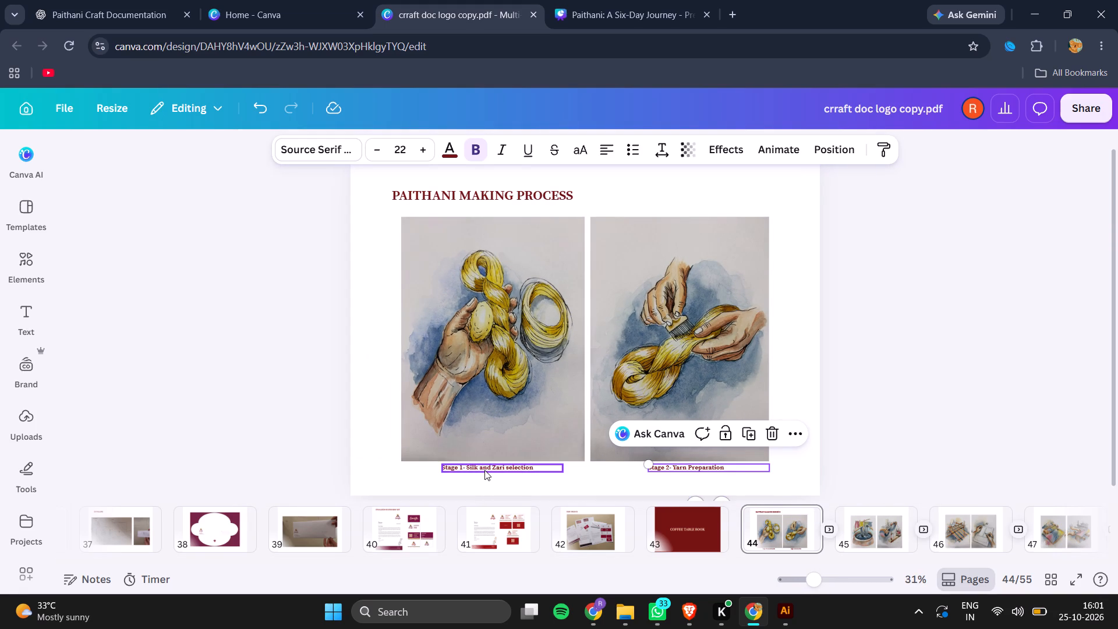
{"action": "key", "text": "ctrl+c"}
{"action": "left_click", "coordinate": [879, 506]}
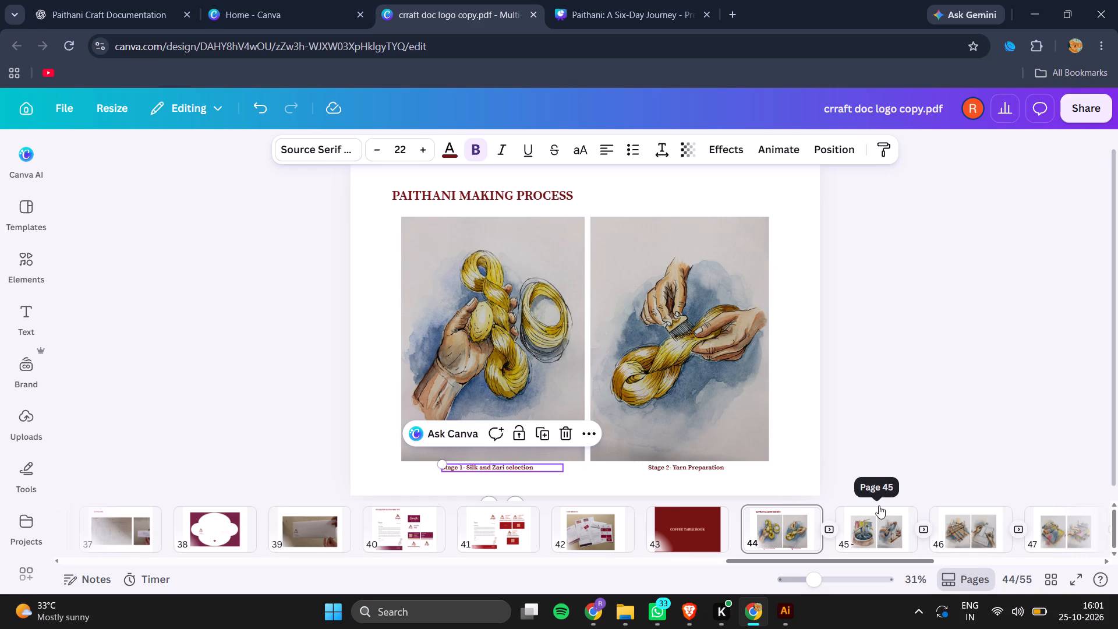
{"action": "key", "text": "ctrl+v"}
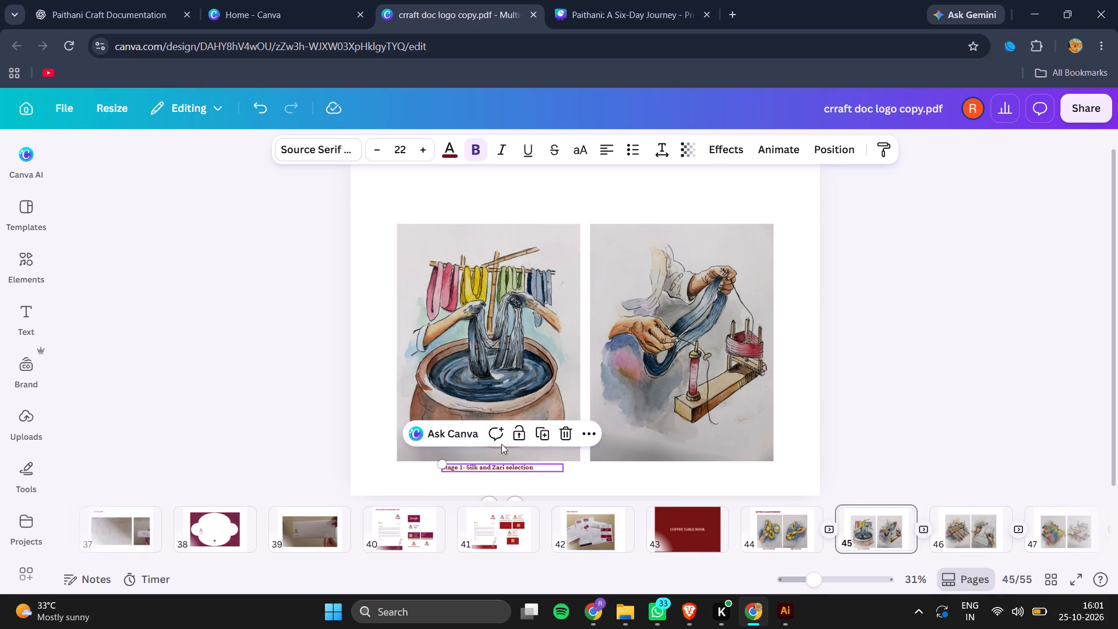
Duplicate the pasted caption on page 45 under the second illustration, level with the original.
{"action": "left_click_drag", "start_coordinate": [494, 465], "coordinate": [695, 464], "text": "alt"}
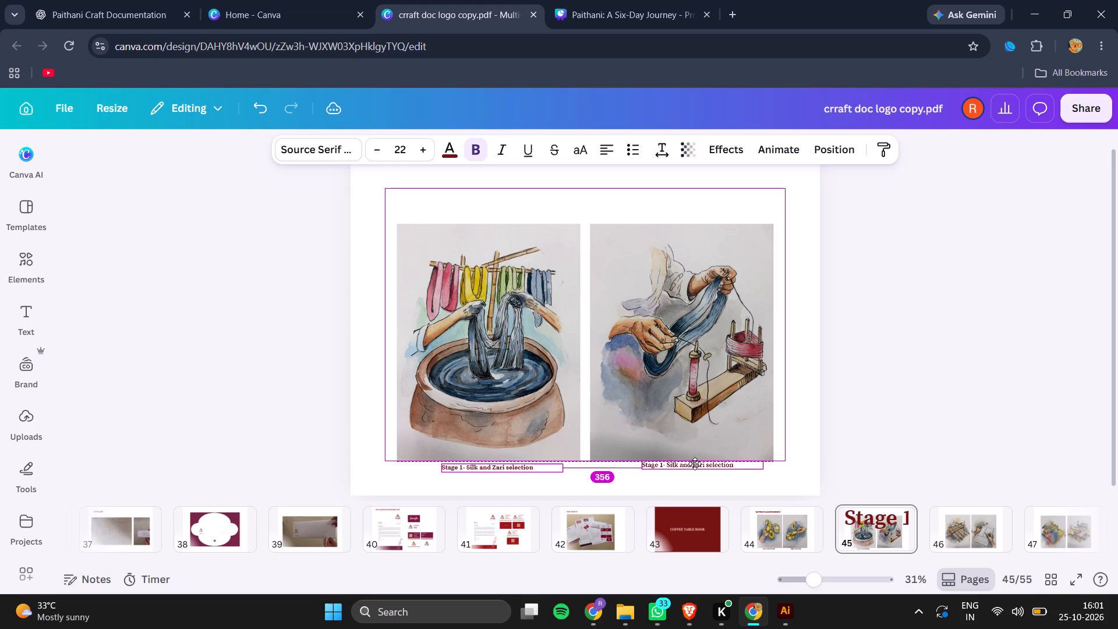
{"action": "left_click_drag", "start_coordinate": [695, 464], "coordinate": [695, 465], "text": "alt"}
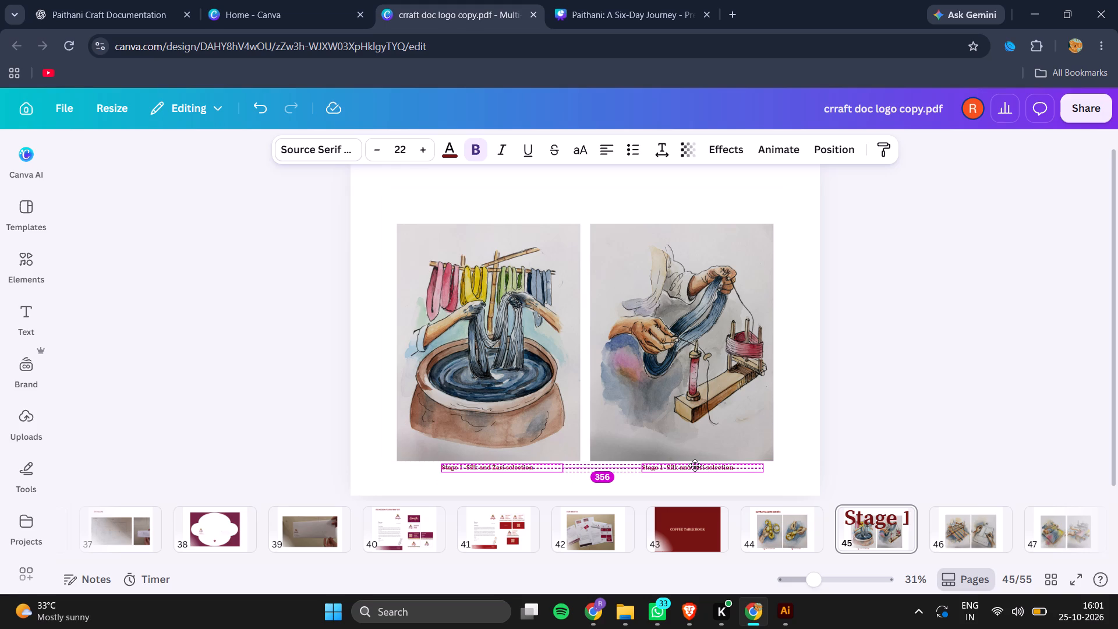
{"action": "left_click_drag", "start_coordinate": [695, 465], "coordinate": [695, 464], "text": "alt"}
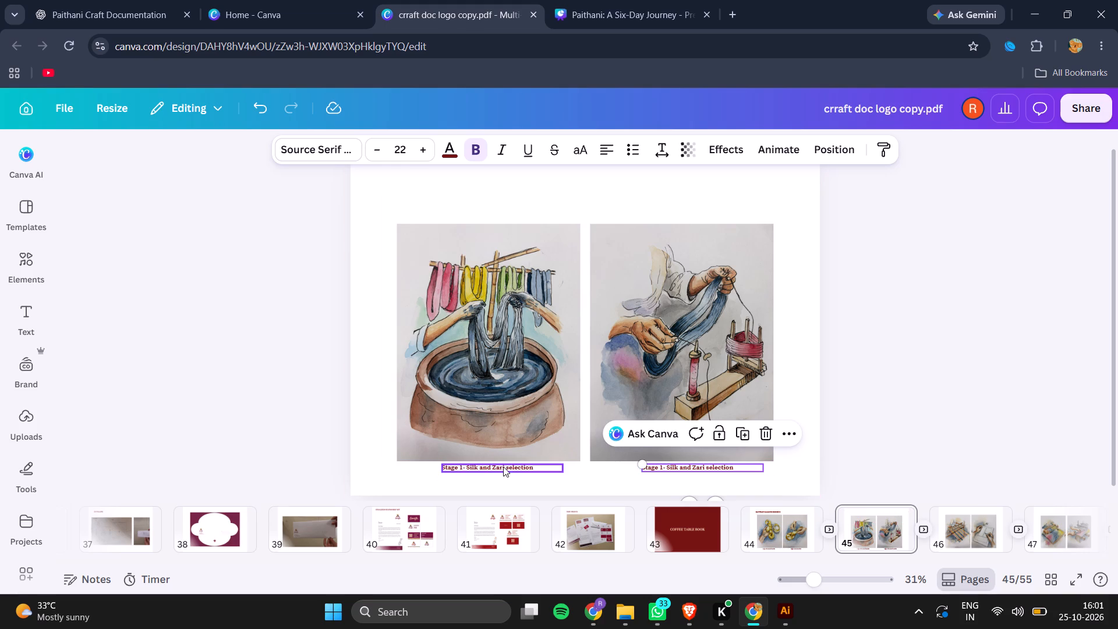
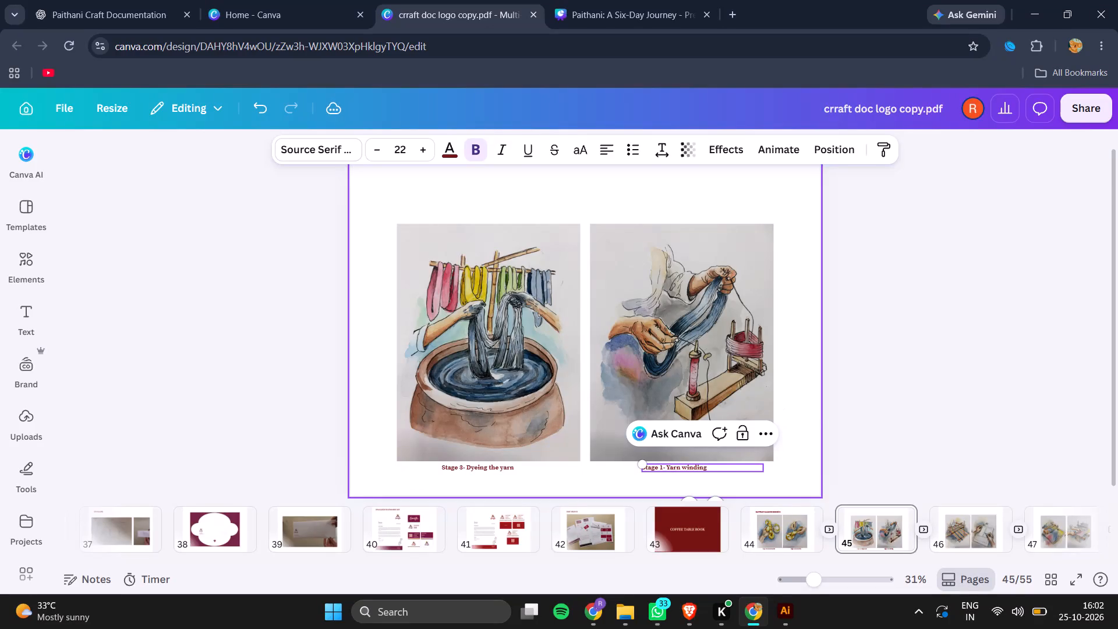
Correct the stage number to 4 in the "Yarn winding" caption under the second illustration on page 45.
{"action": "left_click", "coordinate": [661, 470]}
{"action": "key", "text": "BackSpace"}
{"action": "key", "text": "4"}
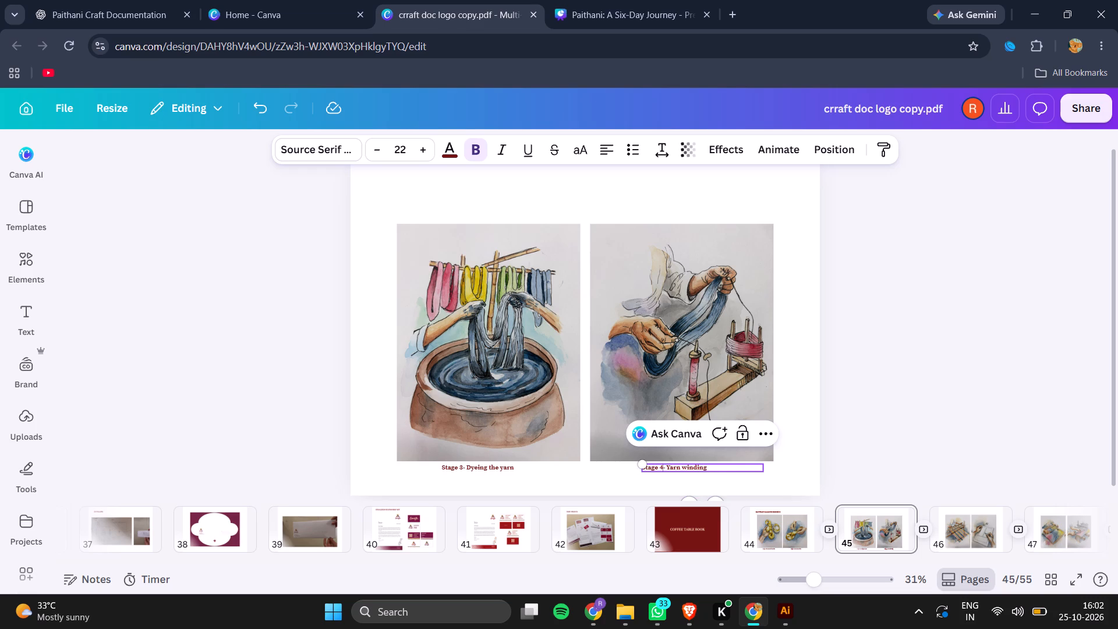
{"action": "left_click", "coordinate": [808, 476]}
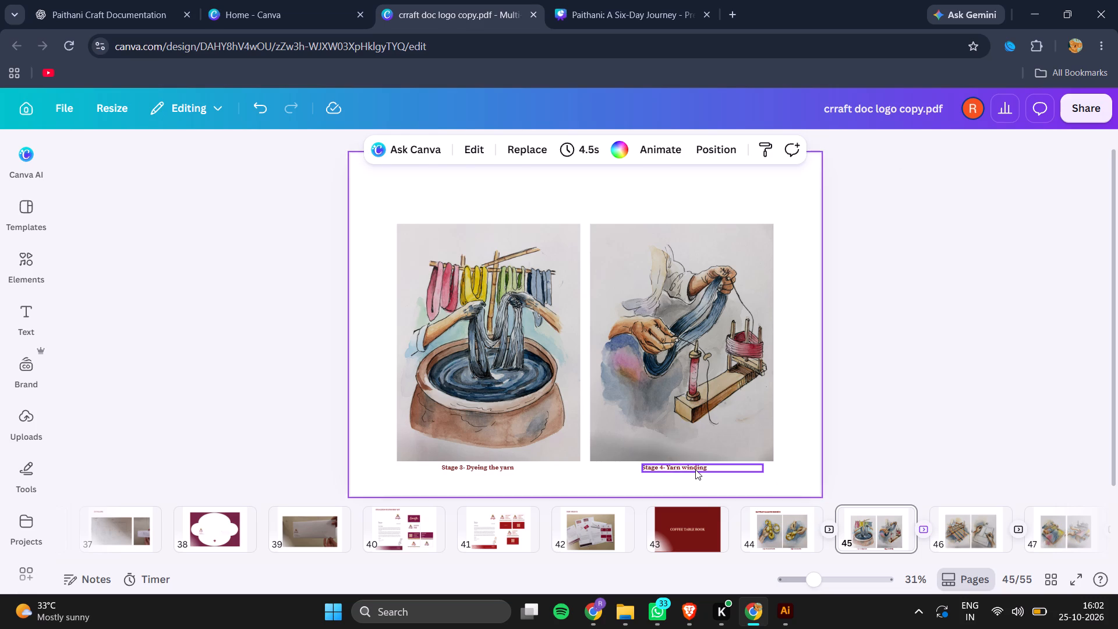
Nudge the "Stage 4- Yarn winding" caption on page 45 sideways to centre it beneath the second illustration.
{"action": "left_click_drag", "start_coordinate": [695, 469], "coordinate": [702, 469]}
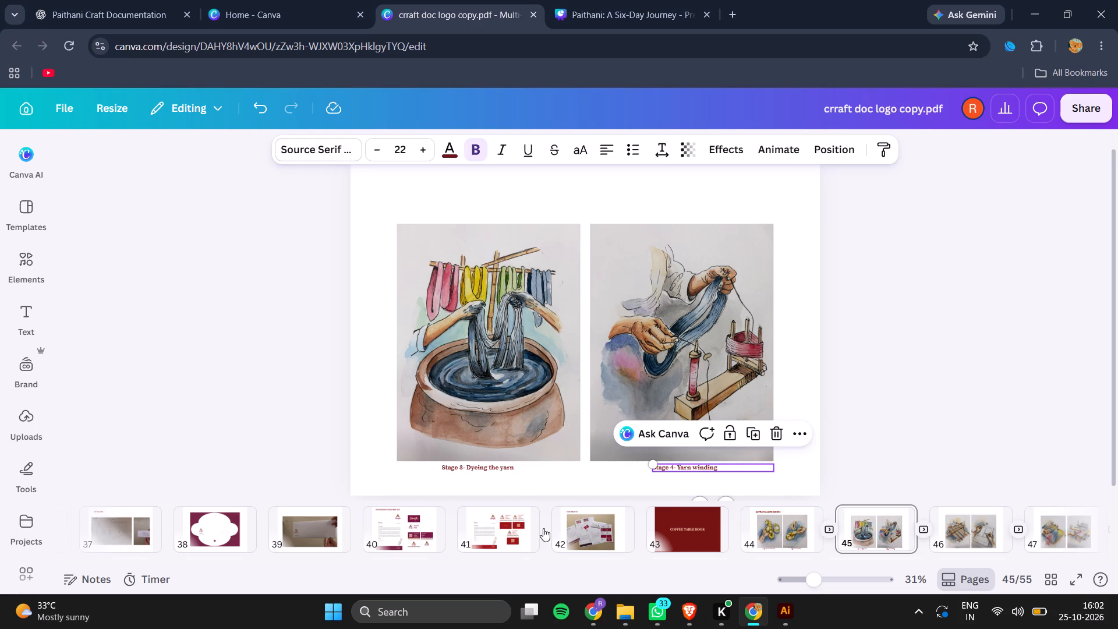
Copy the "Dyeing the yarn" caption under the first illustration on page 45 for reuse.
{"action": "left_click", "coordinate": [500, 463]}
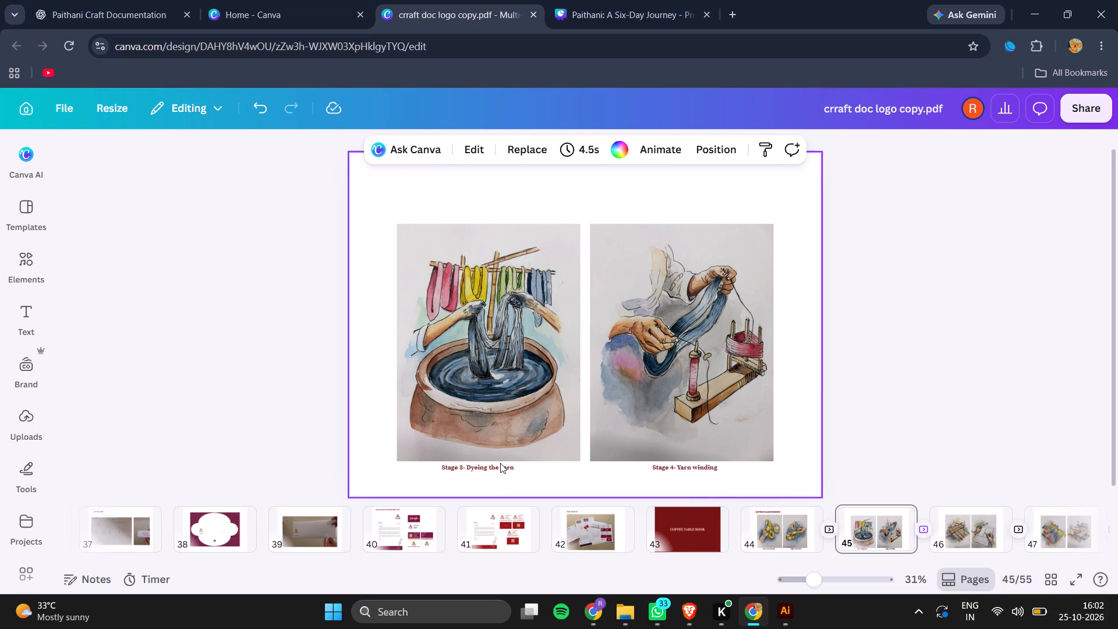
{"action": "left_click", "coordinate": [498, 469]}
{"action": "left_click", "coordinate": [498, 469]}
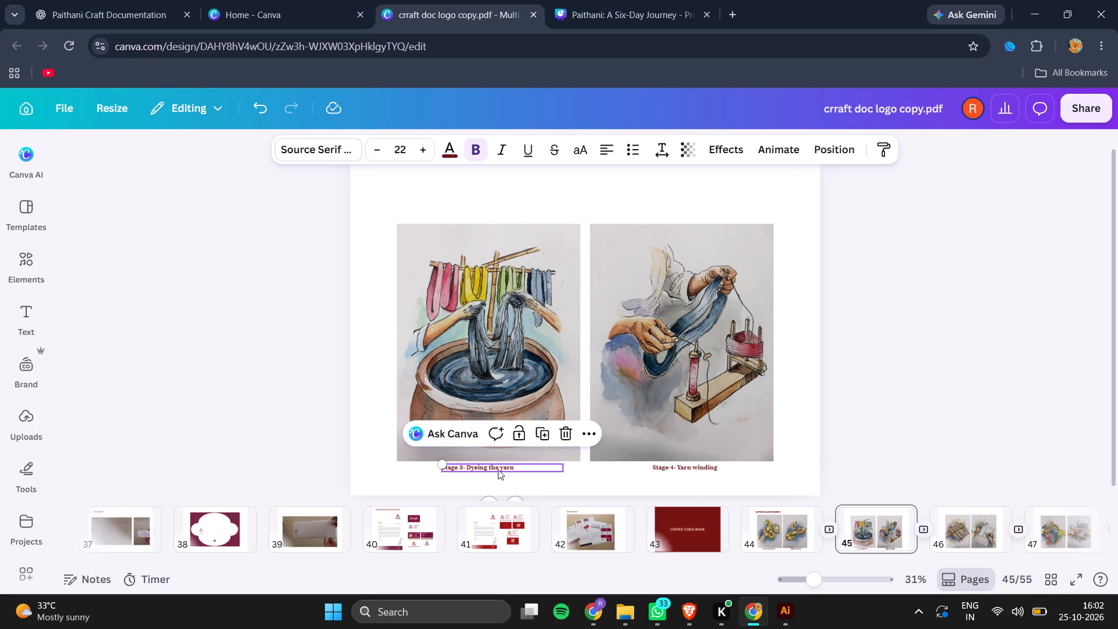
{"action": "key", "text": "ctrl+c"}
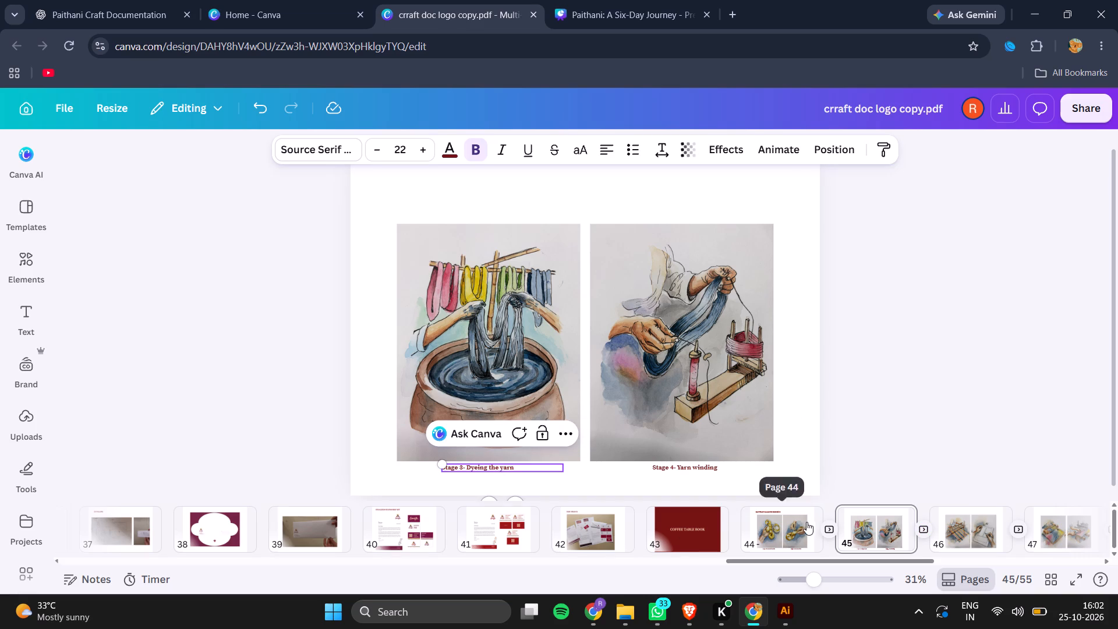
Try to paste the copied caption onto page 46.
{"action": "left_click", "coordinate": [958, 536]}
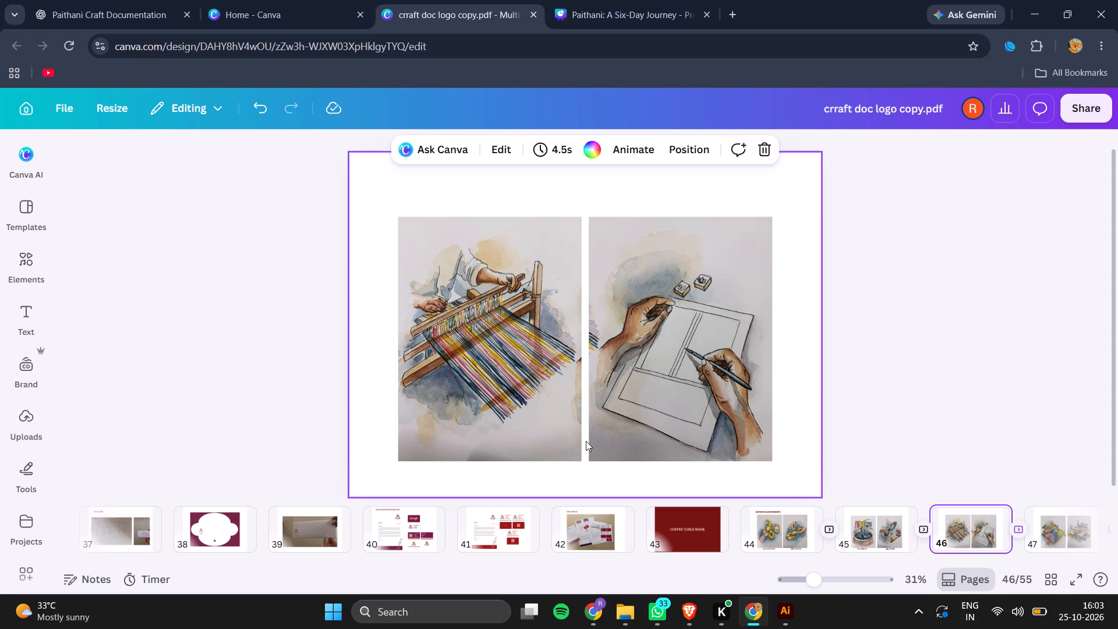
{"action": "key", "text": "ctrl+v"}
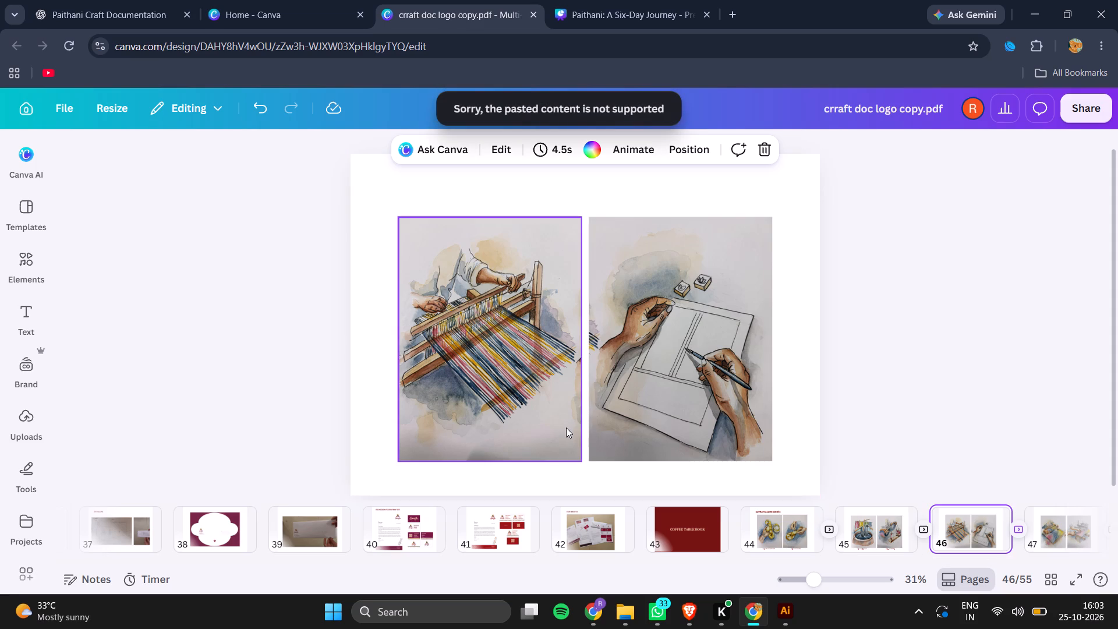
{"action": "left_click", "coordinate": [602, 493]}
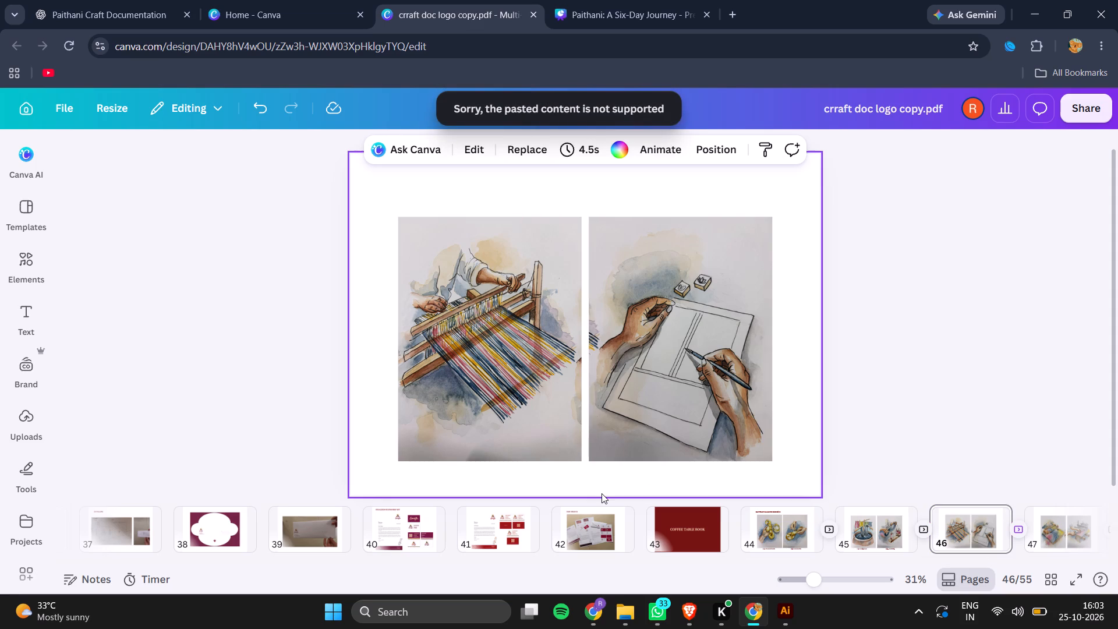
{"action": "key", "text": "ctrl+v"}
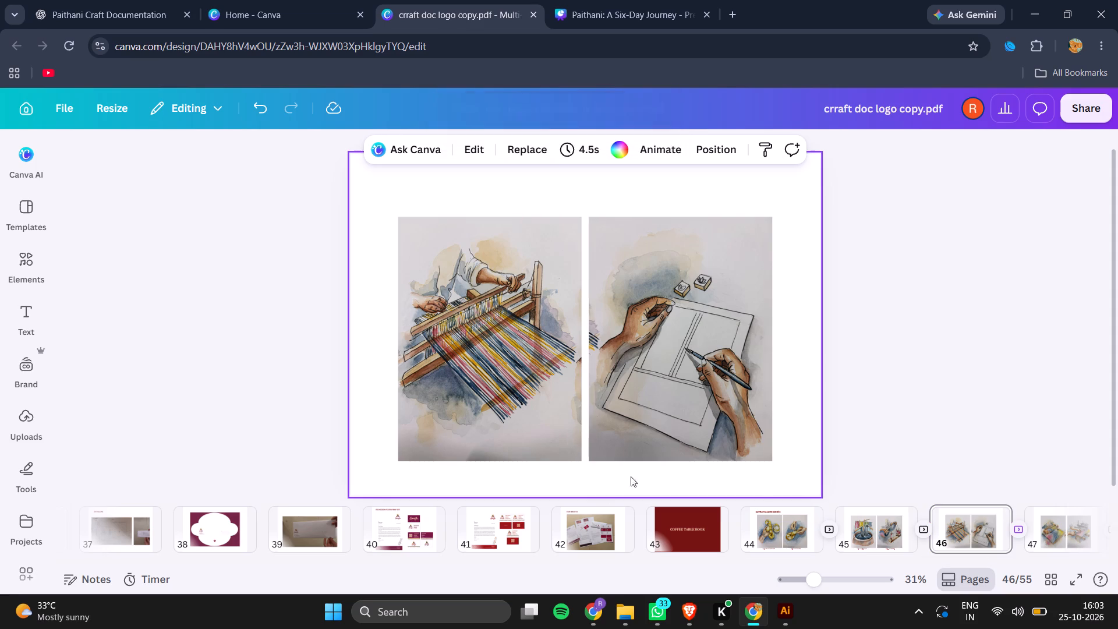
Copy the "Stage 3- Dyeing the yarn" caption from page 45 again and paste it beneath the first illustration on page 46.
{"action": "left_click", "coordinate": [852, 526]}
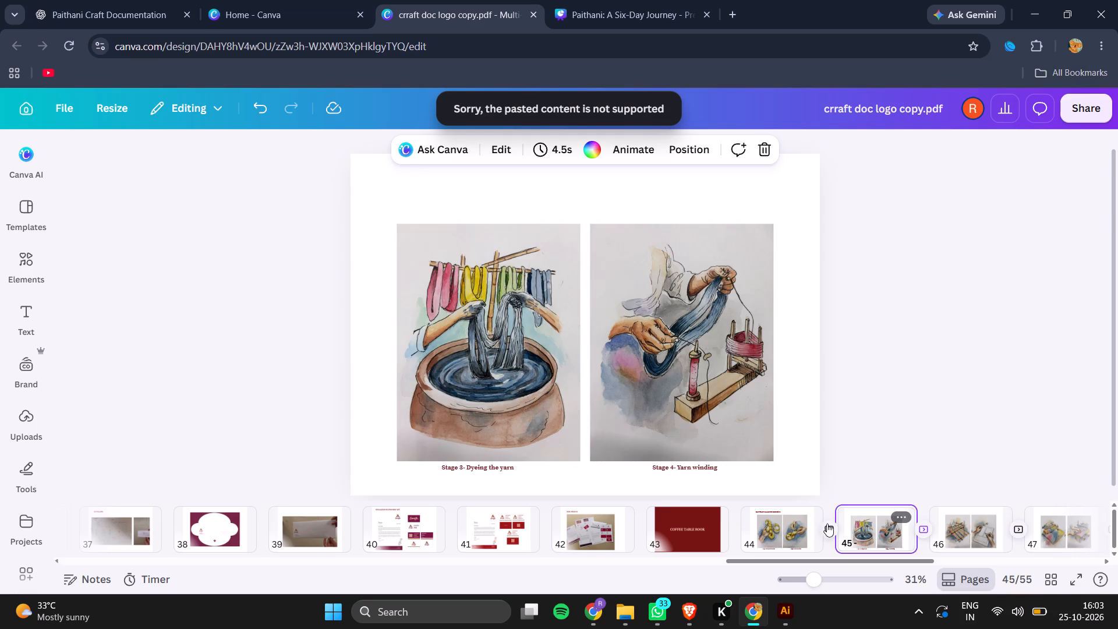
{"action": "left_click", "coordinate": [494, 467]}
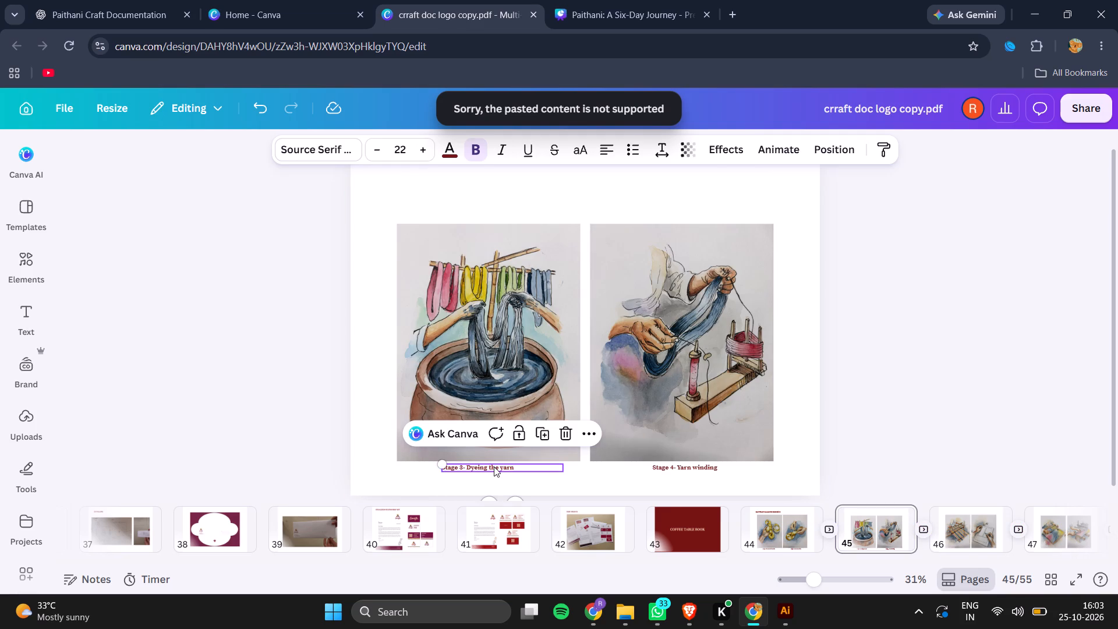
{"action": "key", "text": "ctrl+c"}
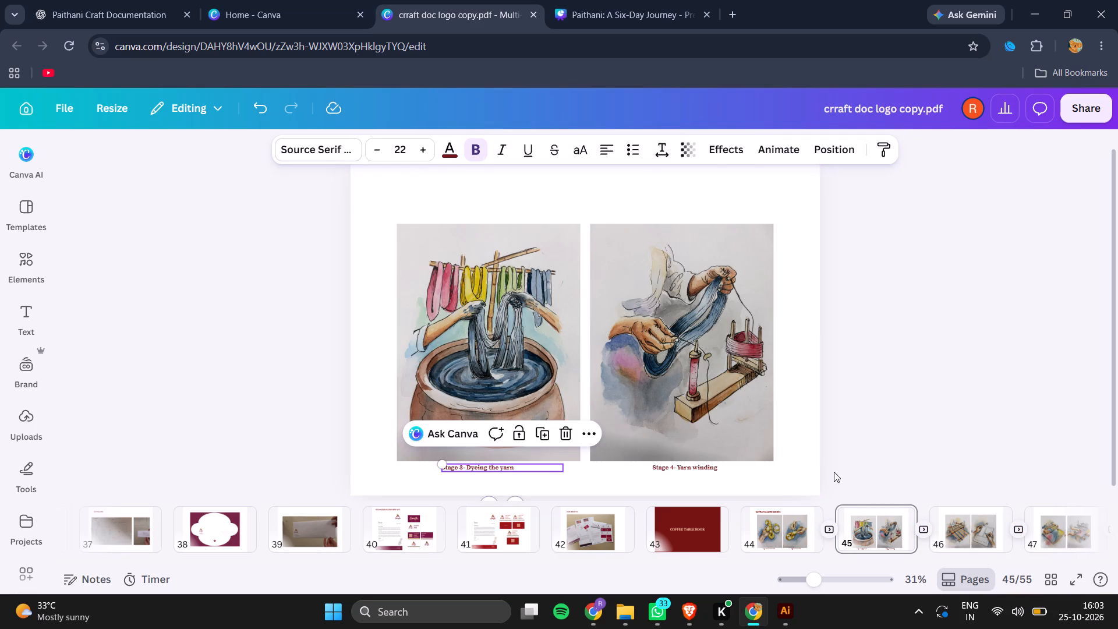
{"action": "left_click", "coordinate": [967, 525]}
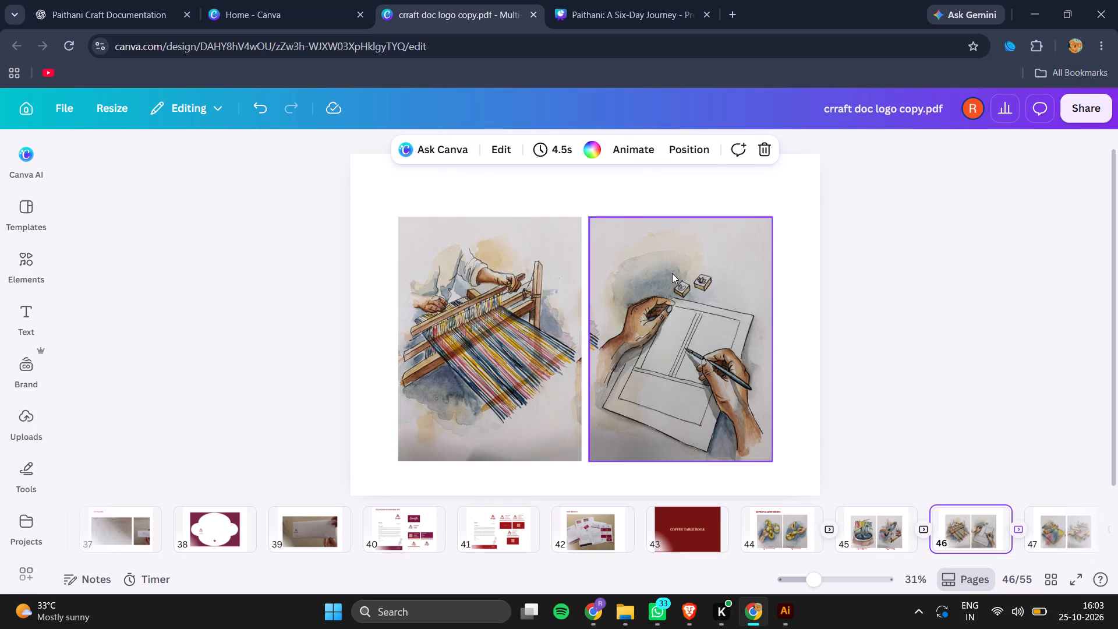
{"action": "key", "text": "ctrl+v"}
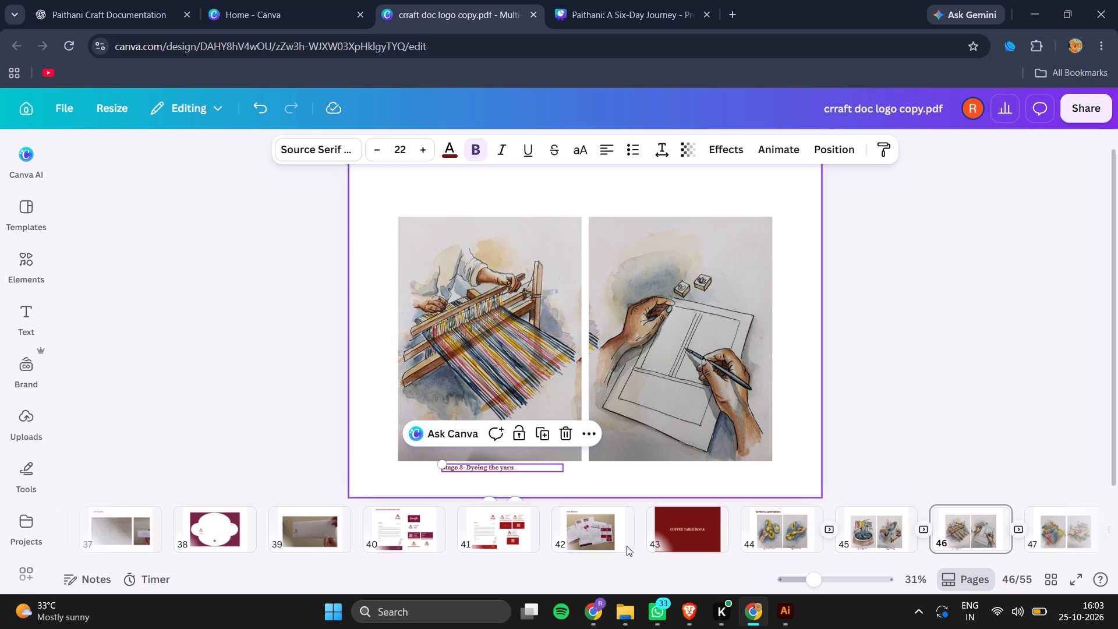
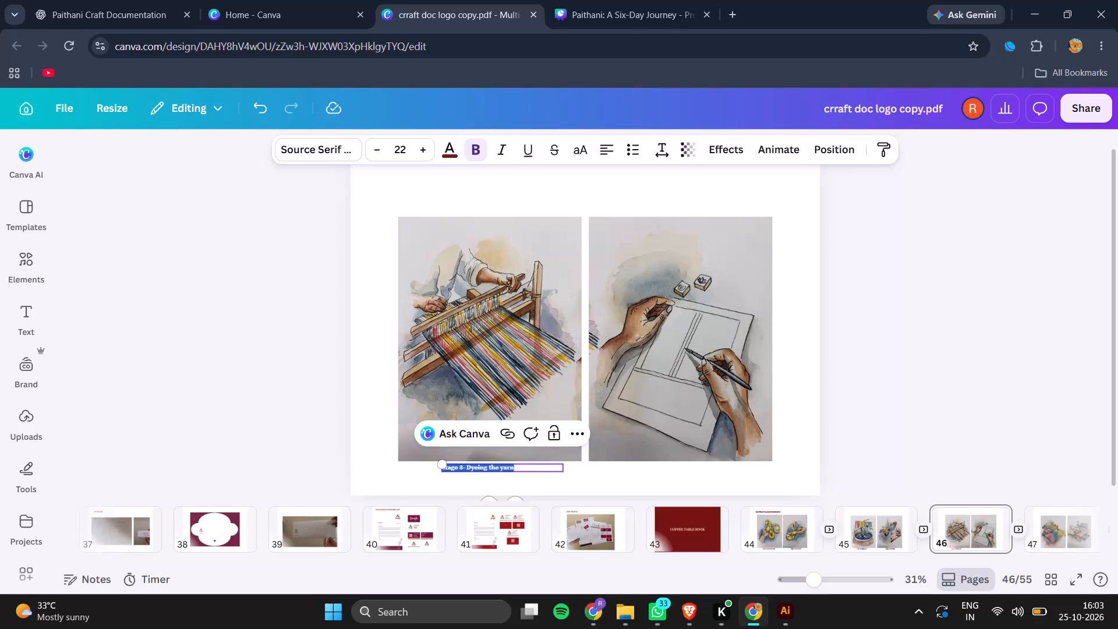
Change the pasted caption under the first illustration on page 46 to "Stage 5- Loom Setup".
{"action": "left_click", "coordinate": [515, 467]}
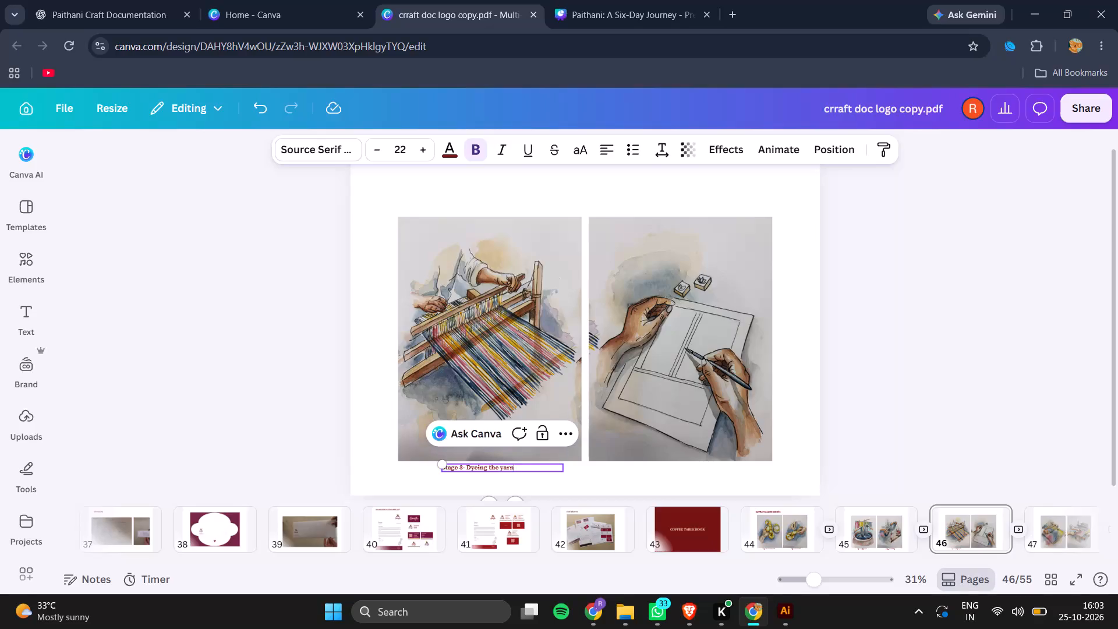
{"action": "left_click_drag", "start_coordinate": [515, 467], "coordinate": [468, 468]}
{"action": "key", "text": "BackSpace"}
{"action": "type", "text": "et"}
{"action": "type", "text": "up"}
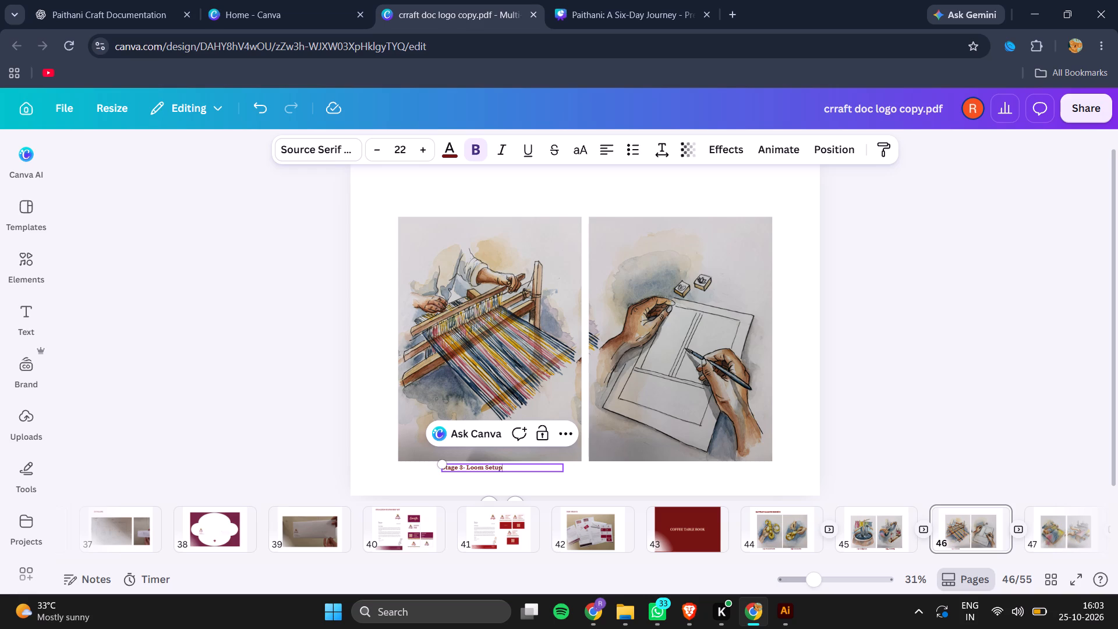
{"action": "left_click", "coordinate": [461, 466]}
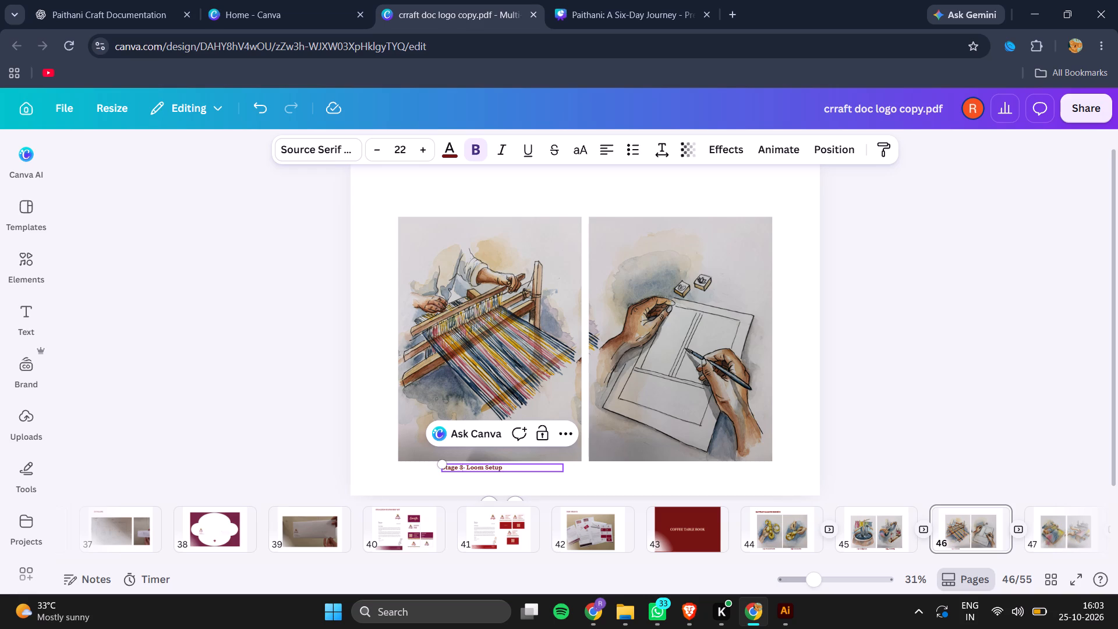
{"action": "left_click", "coordinate": [461, 466]}
{"action": "key", "text": "BackSpace"}
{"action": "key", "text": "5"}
{"action": "left_click", "coordinate": [529, 484]}
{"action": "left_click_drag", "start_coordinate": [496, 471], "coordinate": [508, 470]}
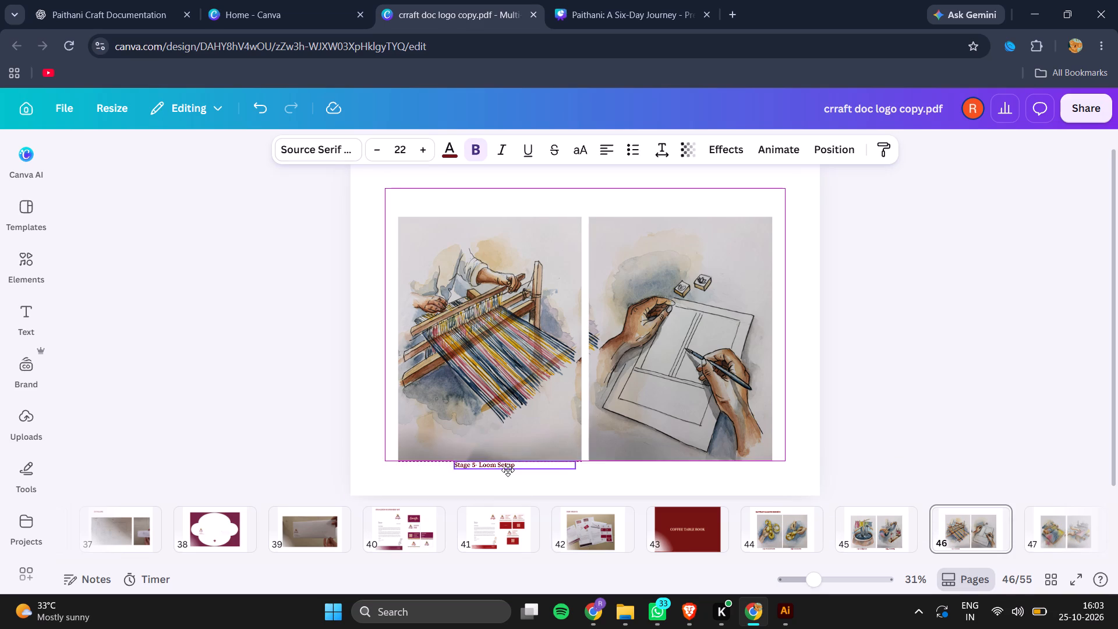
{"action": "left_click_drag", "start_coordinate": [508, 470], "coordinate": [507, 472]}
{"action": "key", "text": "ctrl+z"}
Nudge the "Stage 5- Loom Setup" caption sideways to centre it beneath the first illustration on page 46.
{"action": "key", "text": "Right"}
{"action": "key", "text": "Right"}
{"action": "key", "text": "Right"}
{"action": "key", "text": "Right"}
{"action": "key", "text": "Right"}
{"action": "key", "text": "Right"}
{"action": "key", "text": "Right"}
{"action": "key", "text": "Right"}
{"action": "key", "text": "Right"}
{"action": "key", "text": "Right"}
{"action": "key", "text": "Right"}
{"action": "key", "text": "Right"}
{"action": "key", "text": "Right"}
{"action": "key", "text": "Right"}
{"action": "key", "text": "Right"}
{"action": "key", "text": "Right"}
{"action": "key", "text": "Right"}
{"action": "key", "text": "Right"}
{"action": "key", "text": "Right"}
{"action": "key", "text": "Right"}
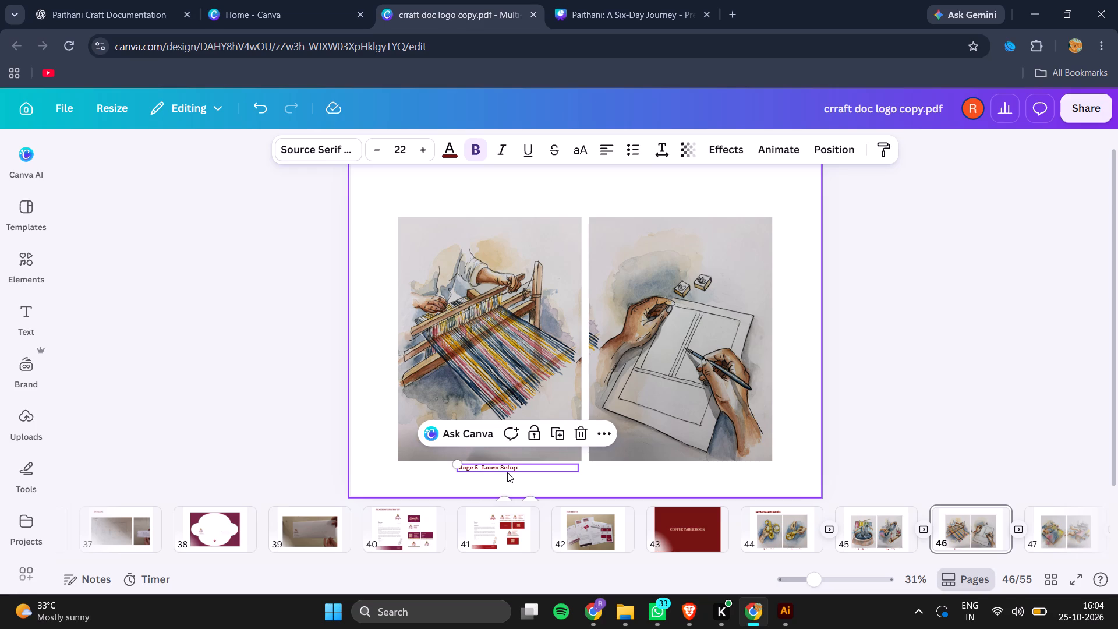
Duplicate the "Stage 5- Loom Setup" caption beneath the second illustration on page 46 and nudge the copy level with the original.
{"action": "left_click_drag", "start_coordinate": [484, 466], "coordinate": [687, 463], "text": "alt"}
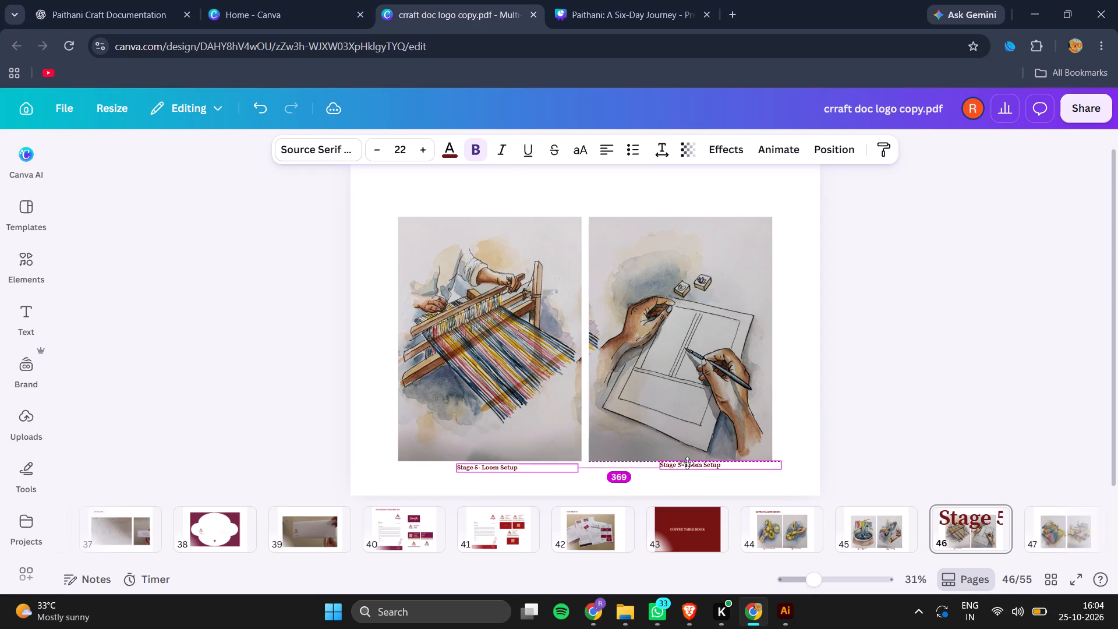
{"action": "left_click_drag", "start_coordinate": [687, 463], "coordinate": [680, 464], "text": "alt"}
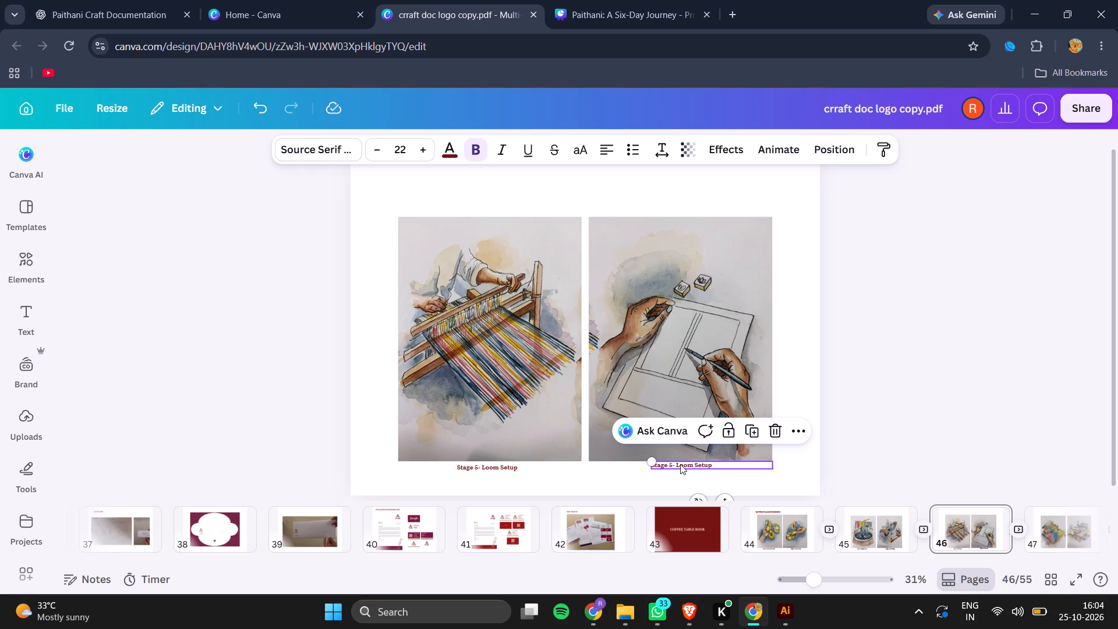
{"action": "key", "text": "Down"}
{"action": "key", "text": "Down"}
{"action": "key", "text": "Down"}
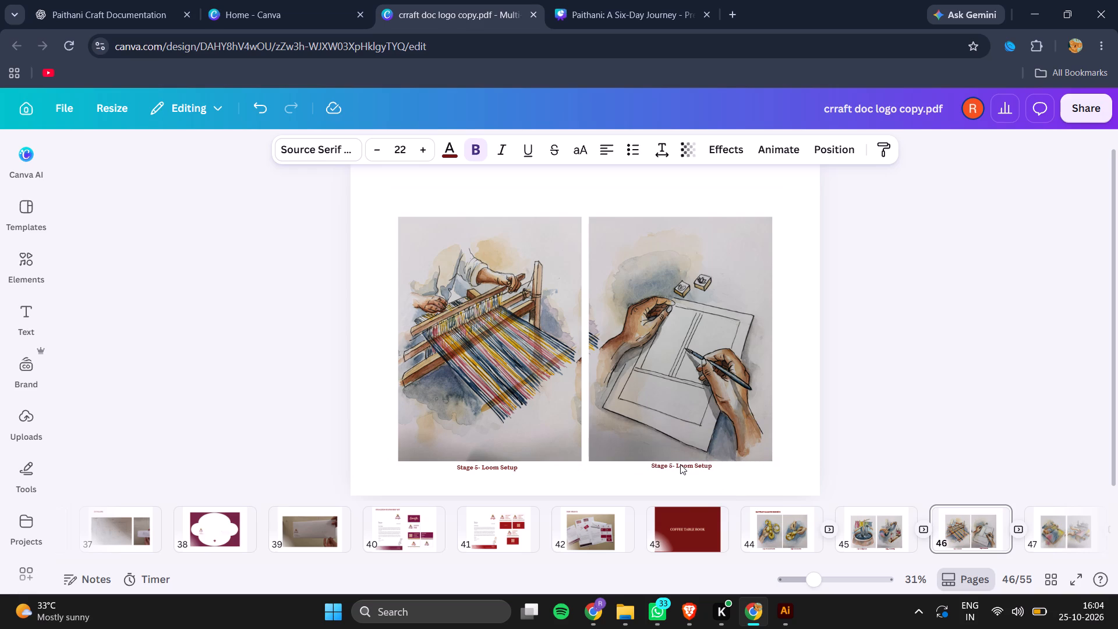
{"action": "key", "text": "Down"}
{"action": "key", "text": "Down"}
{"action": "key", "text": "Down"}
{"action": "key", "text": "Down"}
{"action": "key", "text": "Down"}
{"action": "key", "text": "Down"}
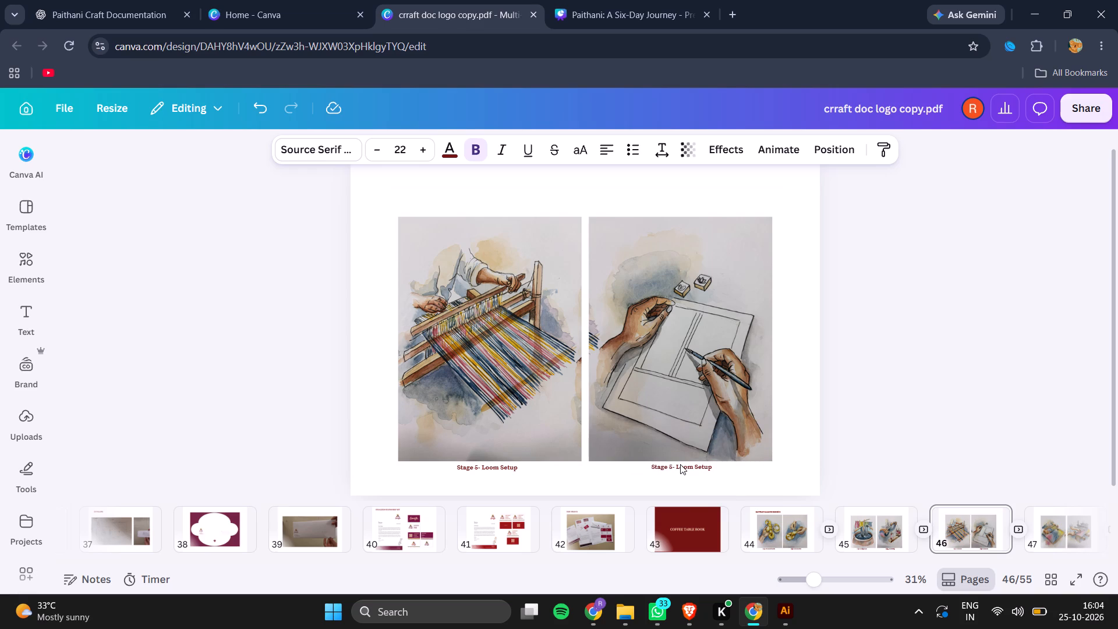
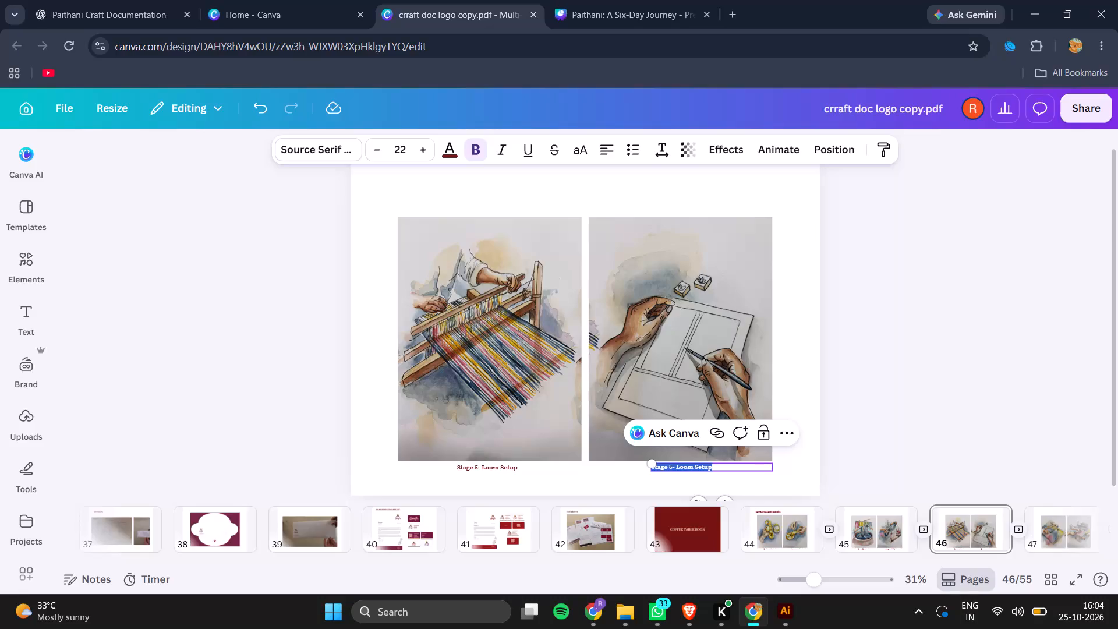
Replace "Loom Setup" with "Motif and design planning" in the caption under the second illustration on page 46.
{"action": "left_click", "coordinate": [676, 465]}
{"action": "left_click_drag", "start_coordinate": [676, 465], "coordinate": [723, 465]}
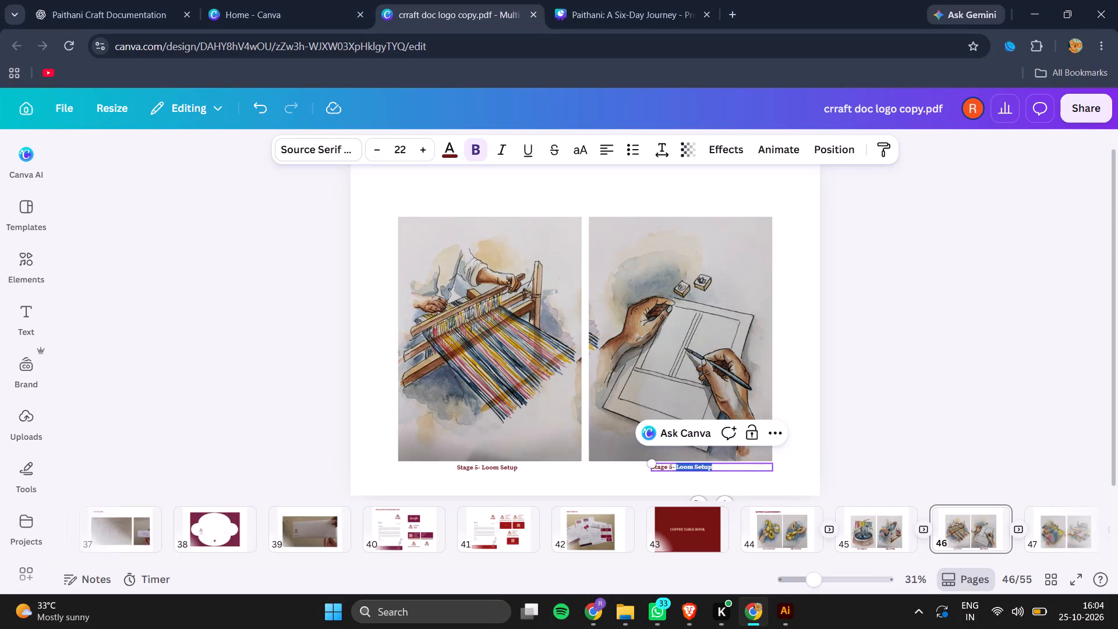
{"action": "left_click_drag", "start_coordinate": [723, 465], "coordinate": [724, 463]}
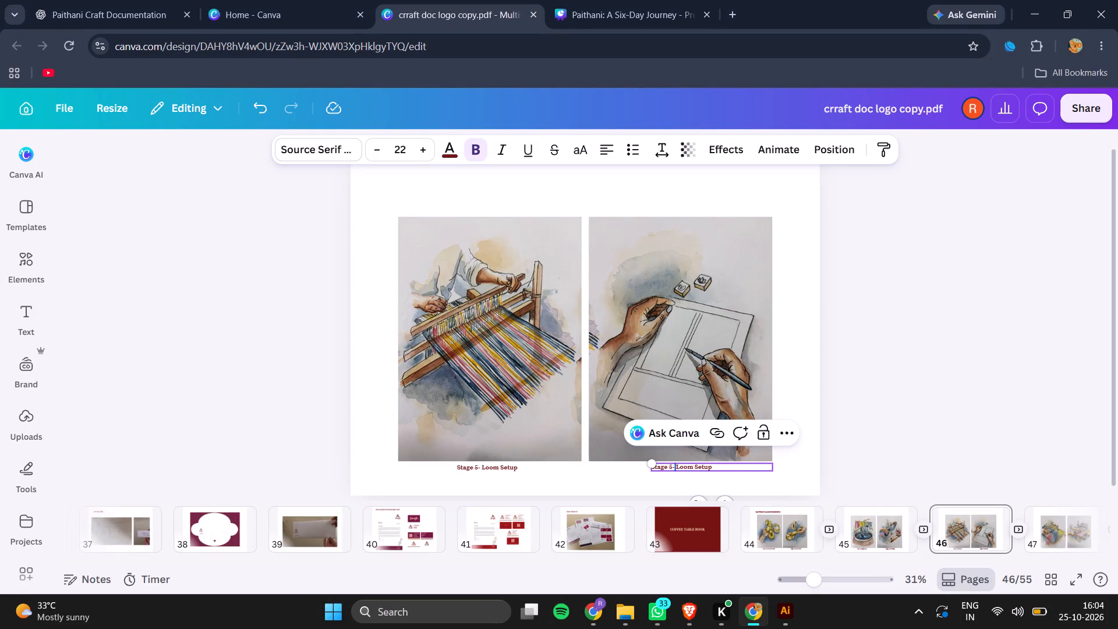
{"action": "left_click_drag", "start_coordinate": [674, 470], "coordinate": [721, 471]}
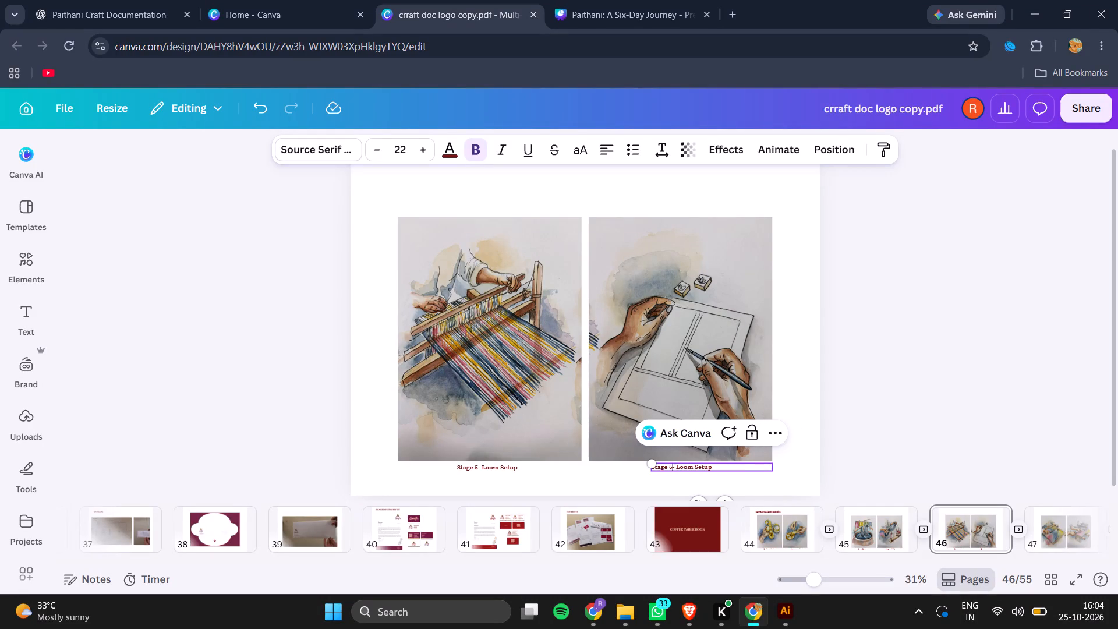
{"action": "left_click_drag", "start_coordinate": [717, 466], "coordinate": [675, 466]}
Complete the second caption on page 46 as "Motif and design planning" and align it beneath its illustration, level with the Loom Setup caption.
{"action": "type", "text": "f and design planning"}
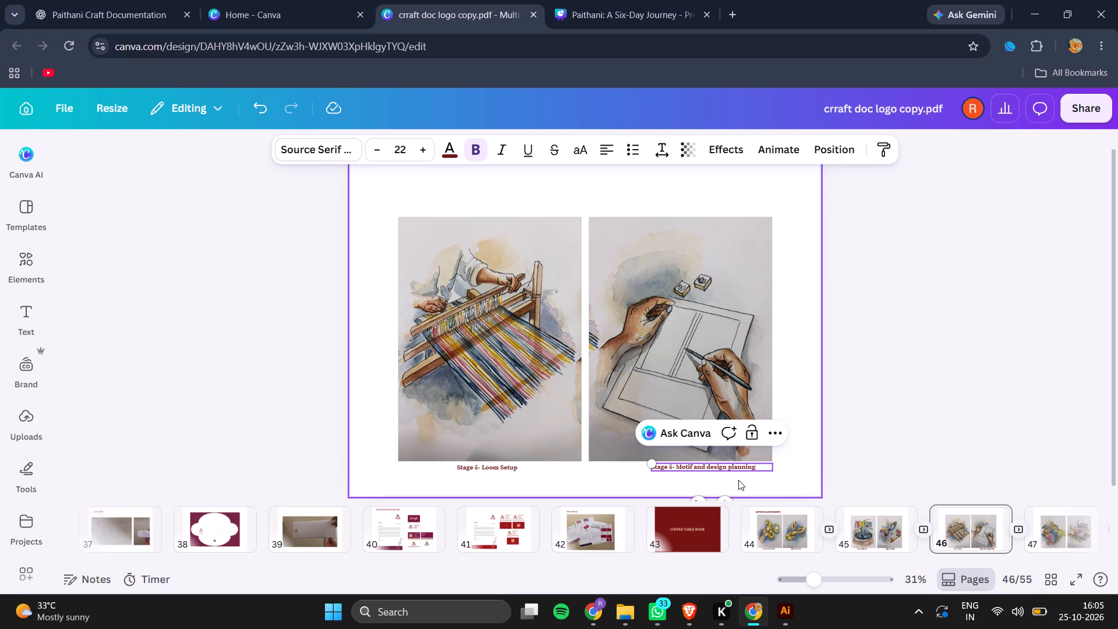
{"action": "left_click_drag", "start_coordinate": [723, 471], "coordinate": [721, 473]}
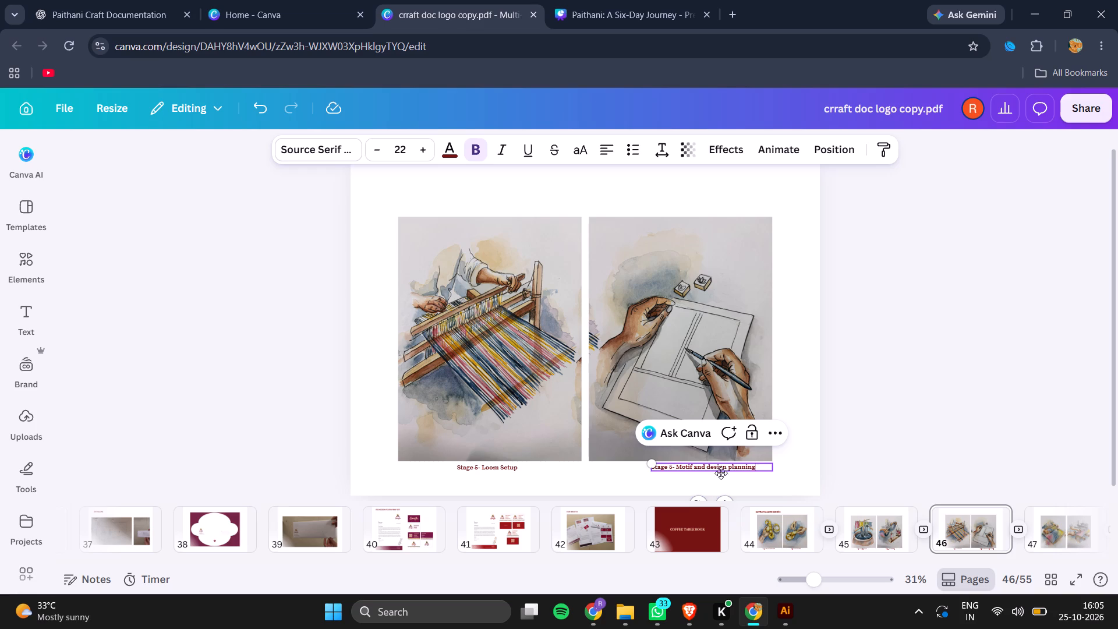
{"action": "left_click_drag", "start_coordinate": [721, 473], "coordinate": [711, 468]}
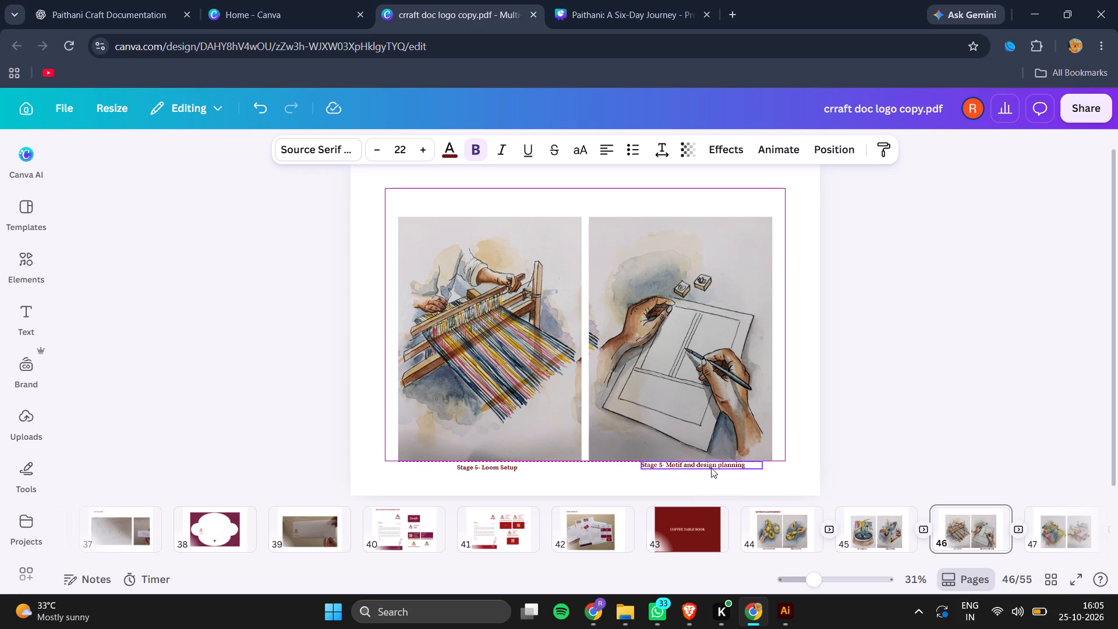
{"action": "left_click_drag", "start_coordinate": [711, 468], "coordinate": [707, 472]}
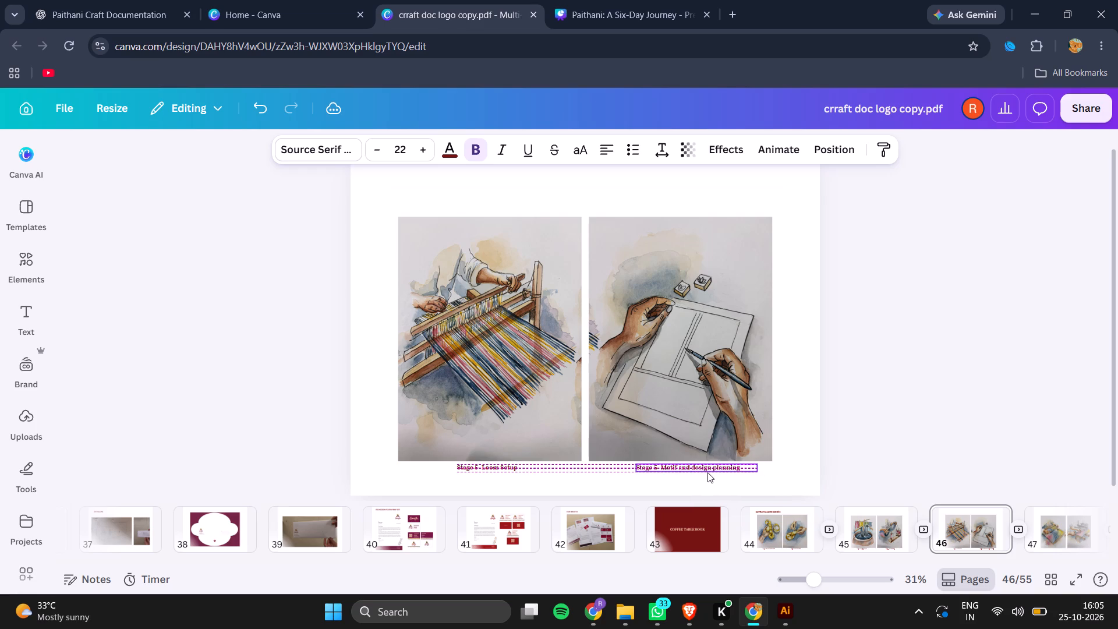
{"action": "left_click_drag", "start_coordinate": [707, 472], "coordinate": [706, 472]}
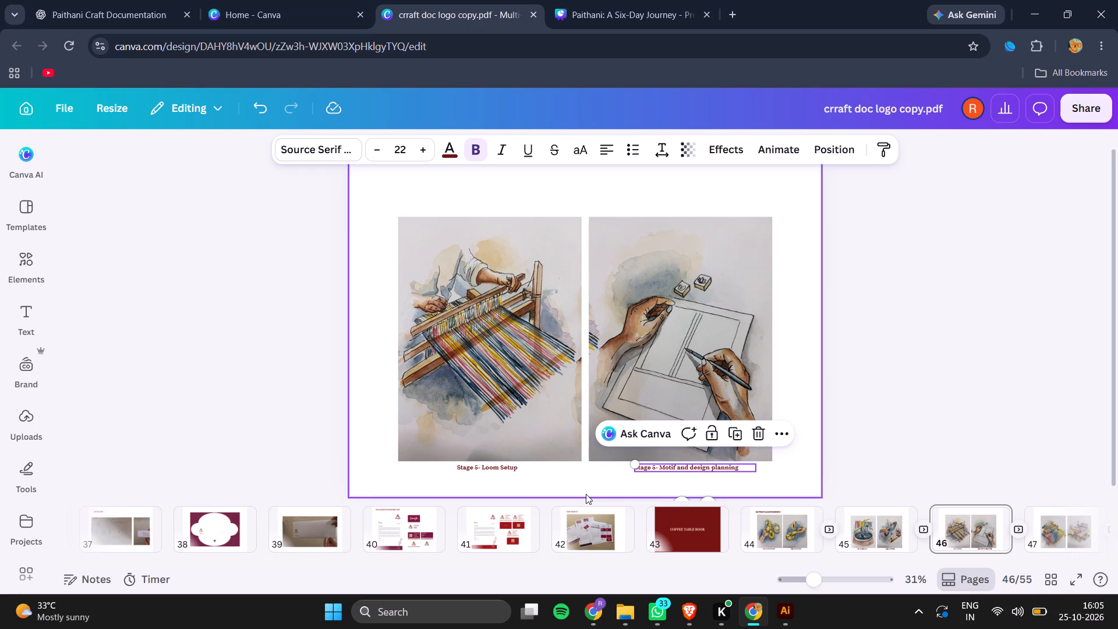
Copy the "Dyeing the yarn" caption from page 45 and paste it under the first illustration on page 47.
{"action": "left_click", "coordinate": [1063, 525]}
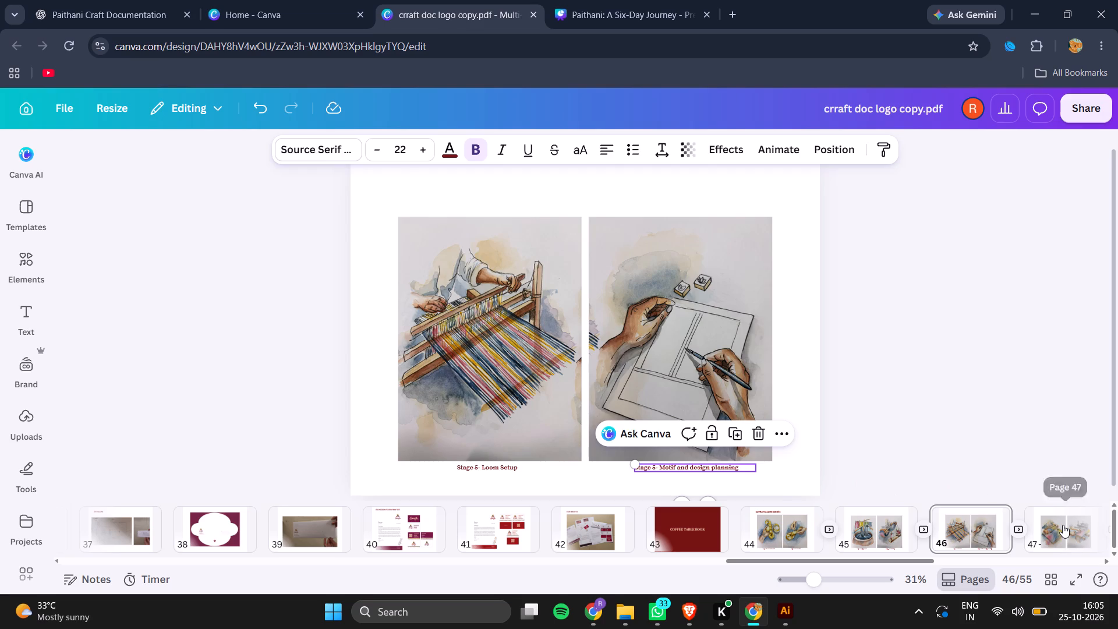
{"action": "left_click", "coordinate": [871, 512]}
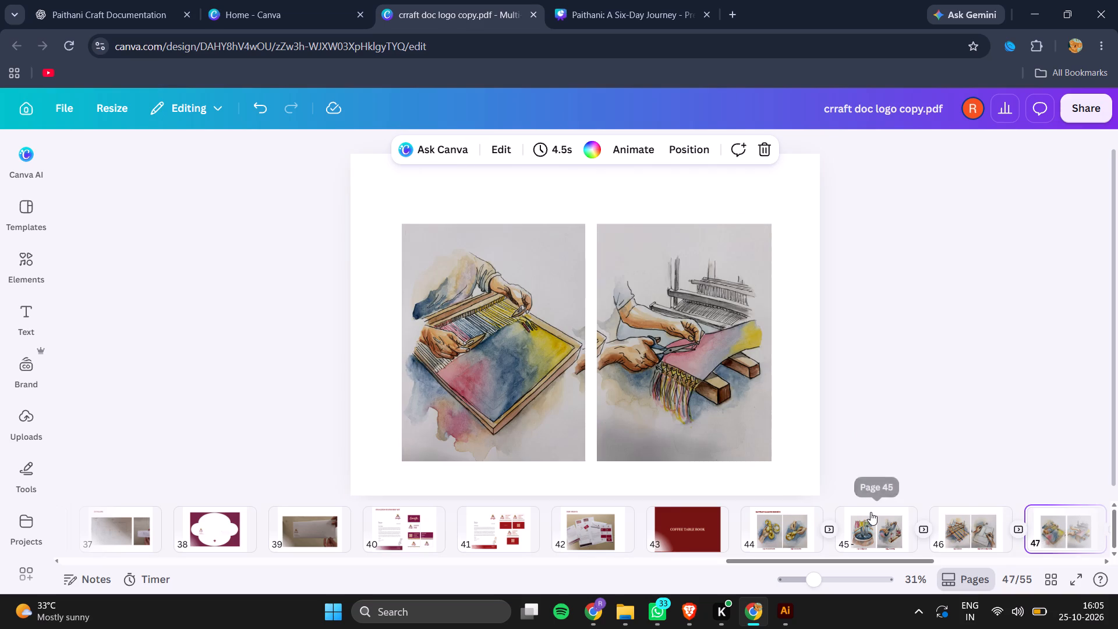
{"action": "left_click", "coordinate": [511, 470]}
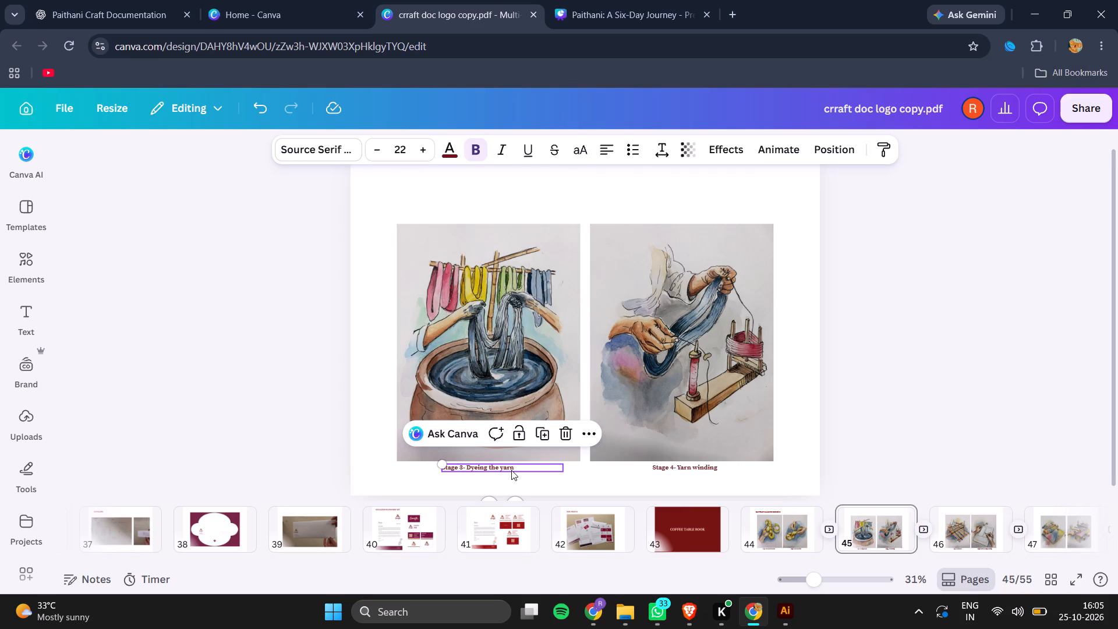
{"action": "key", "text": "ctrl+c"}
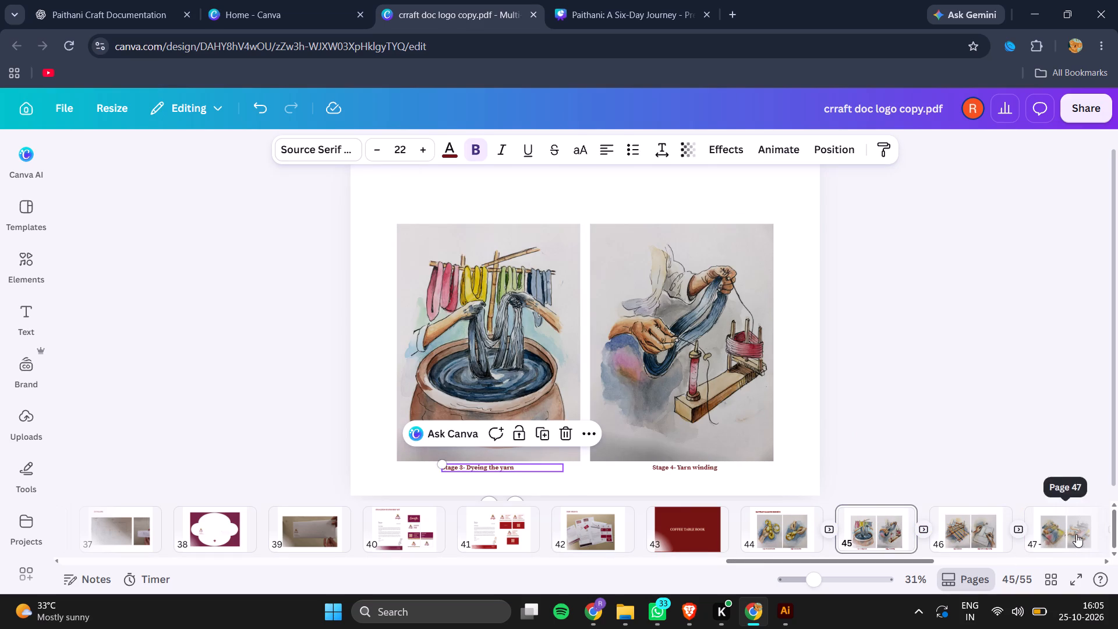
{"action": "left_click", "coordinate": [1076, 534]}
{"action": "key", "text": "ctrl+v"}
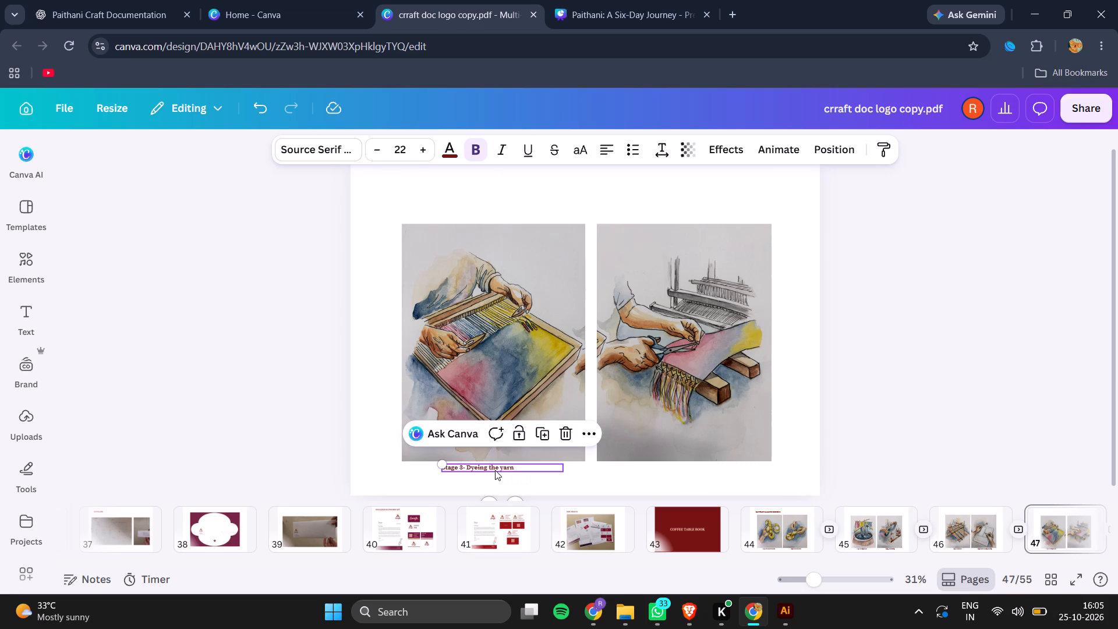
Duplicate the pasted caption on page 47 and place the copy beneath the second illustration.
{"action": "left_click_drag", "start_coordinate": [496, 470], "coordinate": [686, 470], "text": "alt"}
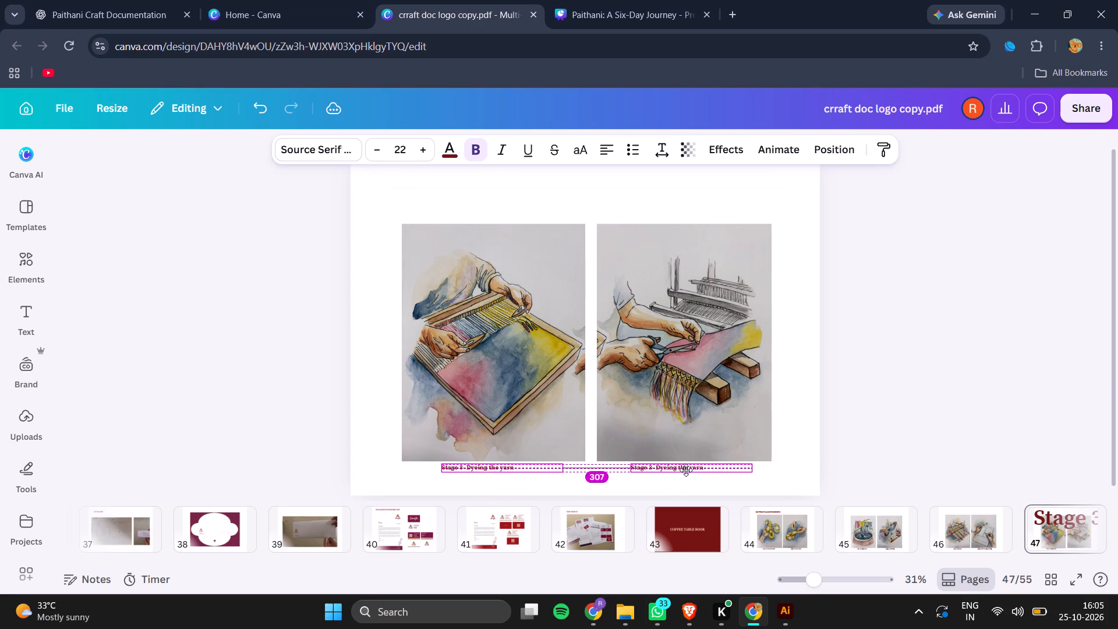
{"action": "left_click_drag", "start_coordinate": [686, 470], "coordinate": [703, 472], "text": "alt"}
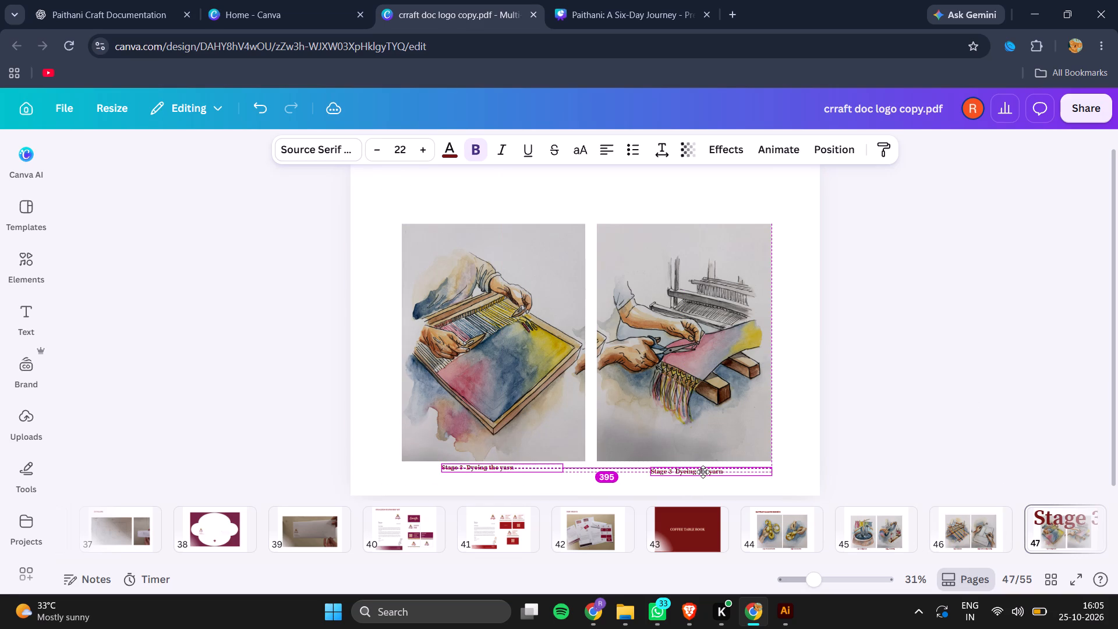
{"action": "left_click_drag", "start_coordinate": [703, 472], "coordinate": [701, 474], "text": "alt"}
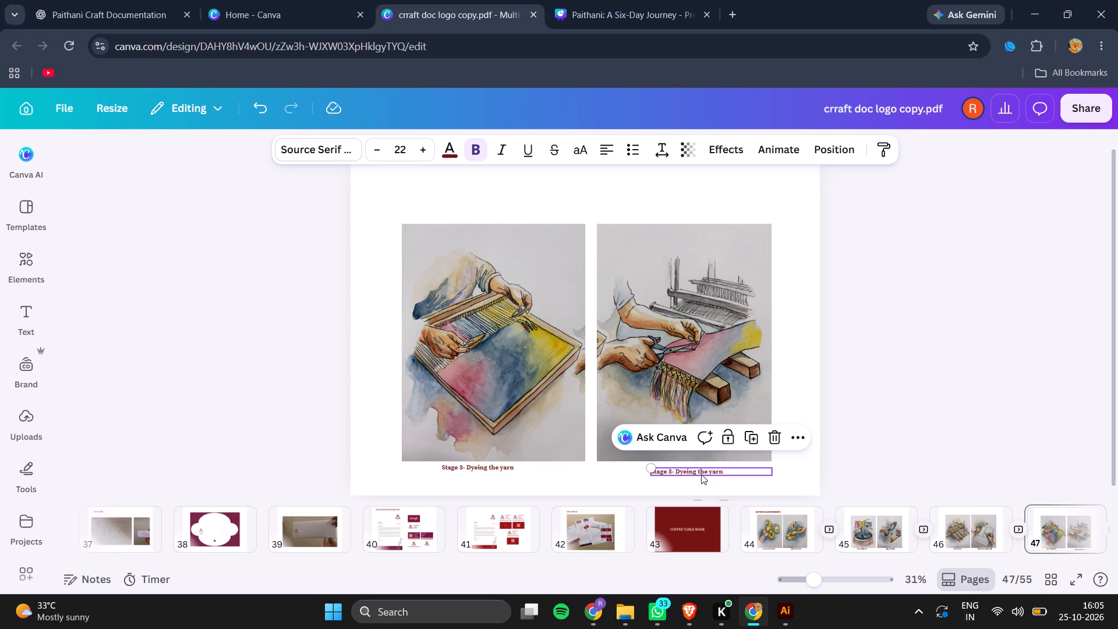
Change the second illustration's caption on page 47 to "Stage 8- Final inspection" and align it level with the first caption.
{"action": "triple_click", "coordinate": [696, 469]}
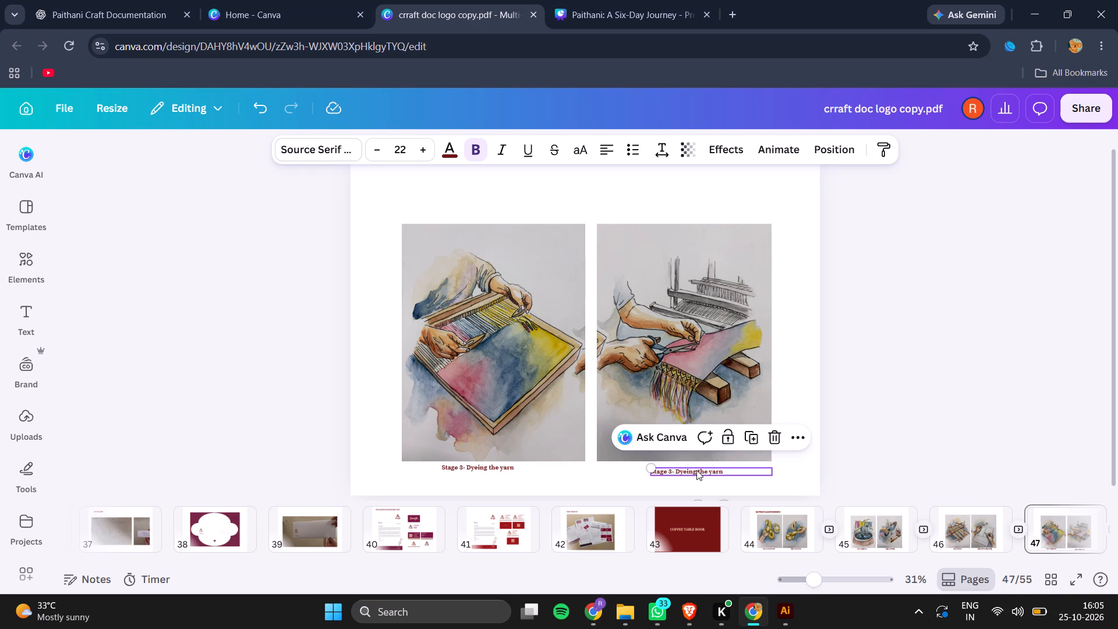
{"action": "left_click", "coordinate": [696, 469]}
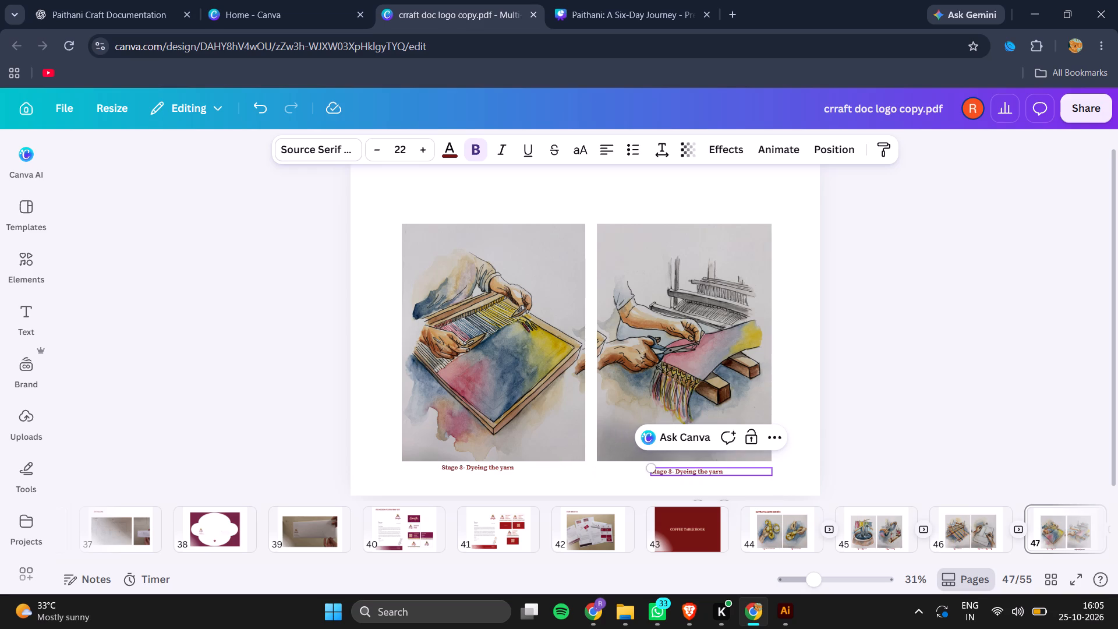
{"action": "left_click_drag", "start_coordinate": [677, 472], "coordinate": [745, 474]}
{"action": "left_click", "coordinate": [653, 486]}
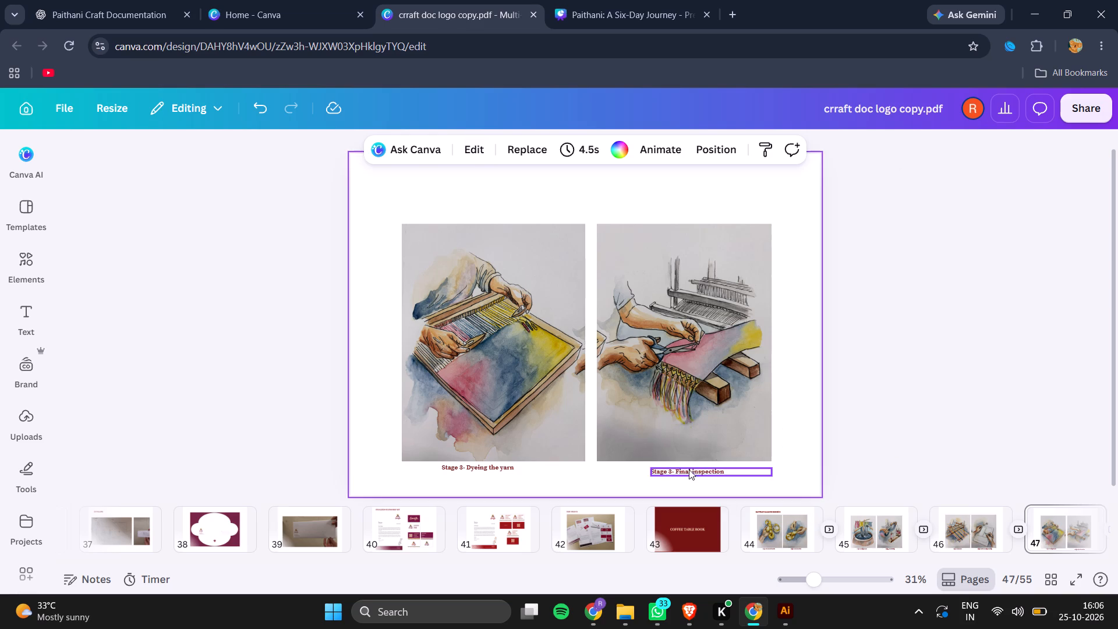
{"action": "left_click", "coordinate": [687, 471]}
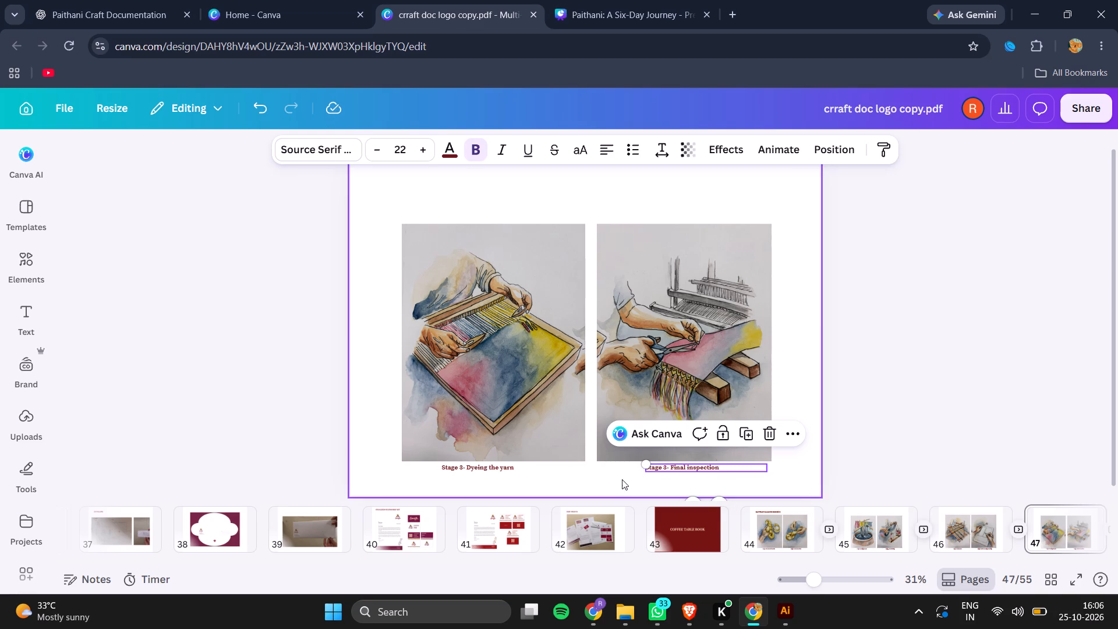
{"action": "double_click", "coordinate": [666, 468]}
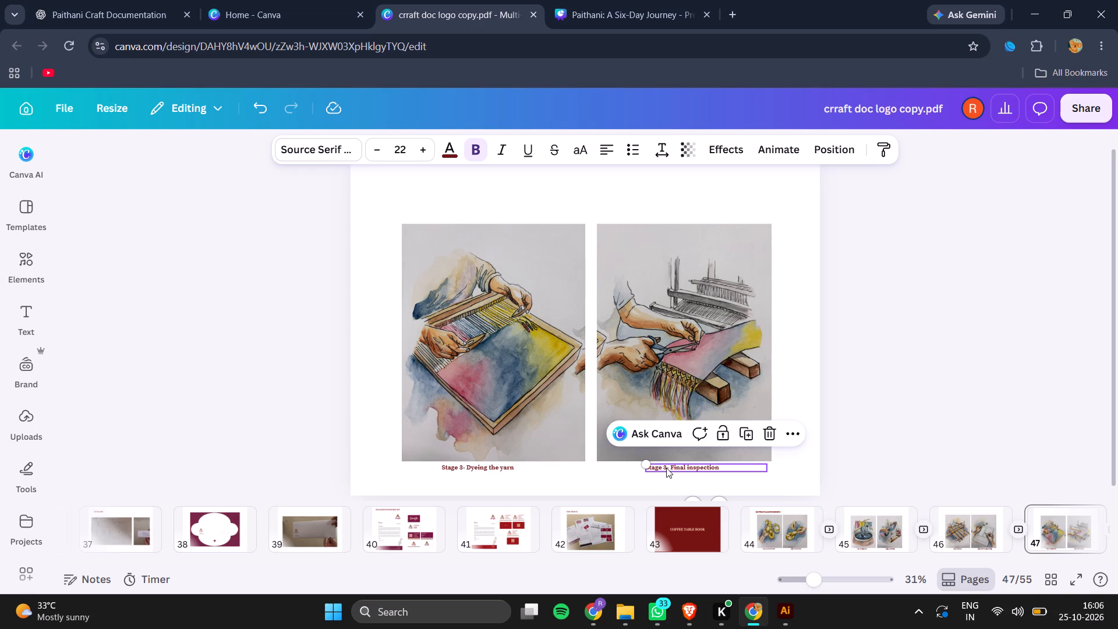
{"action": "left_click", "coordinate": [666, 468]}
{"action": "key", "text": "BackSpace"}
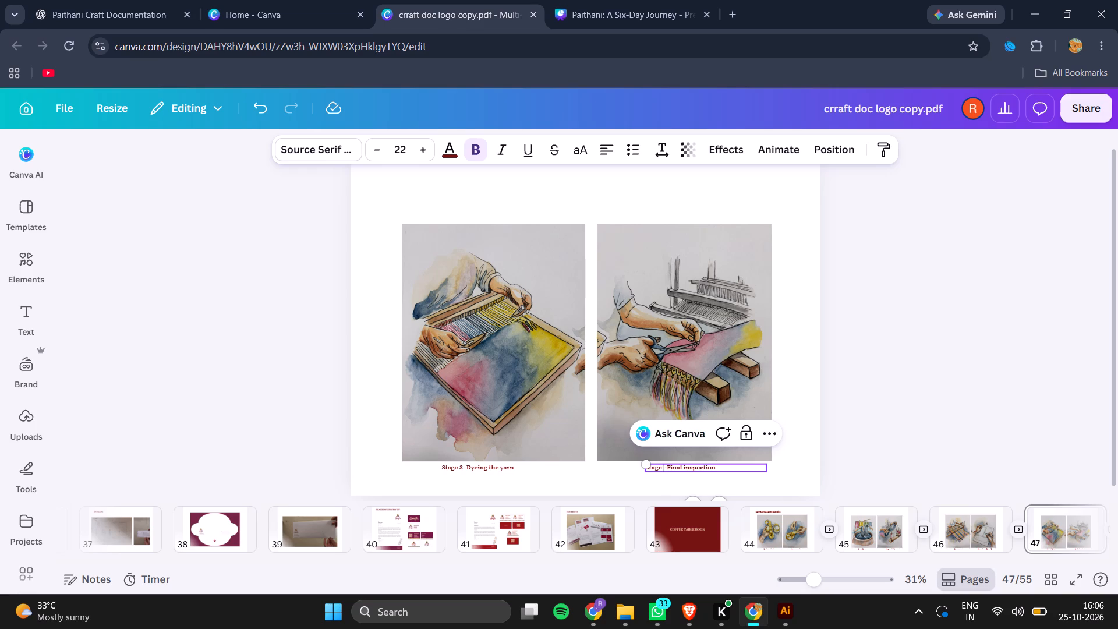
{"action": "key", "text": "8"}
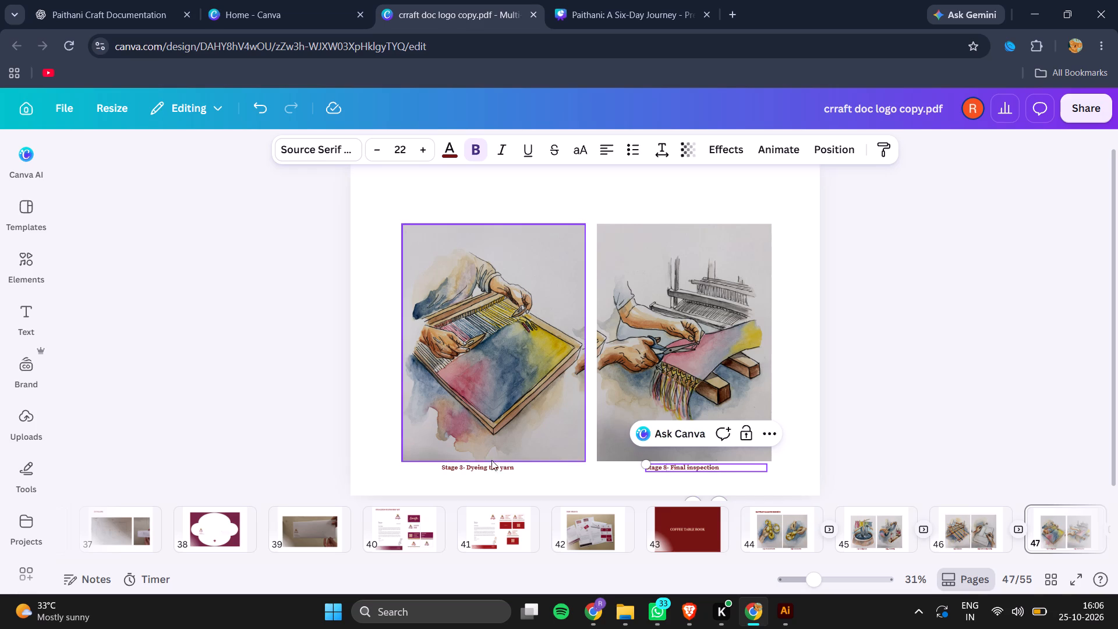
Change the first illustration's caption on page 47 to "Stage 7-Weaving process".
{"action": "double_click", "coordinate": [486, 464]}
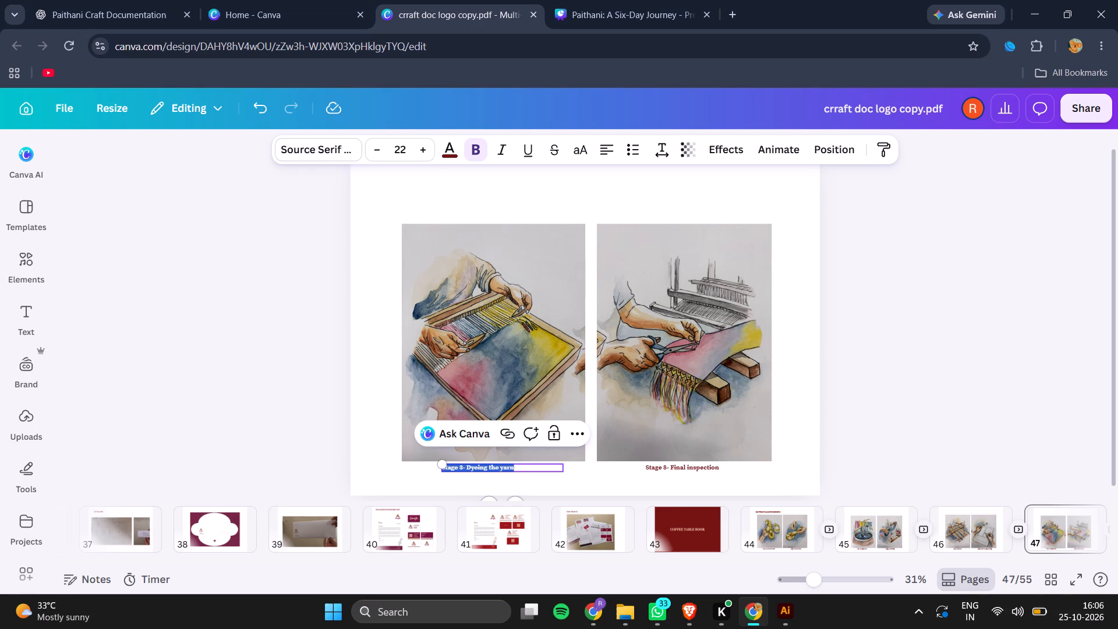
{"action": "left_click", "coordinate": [466, 471]}
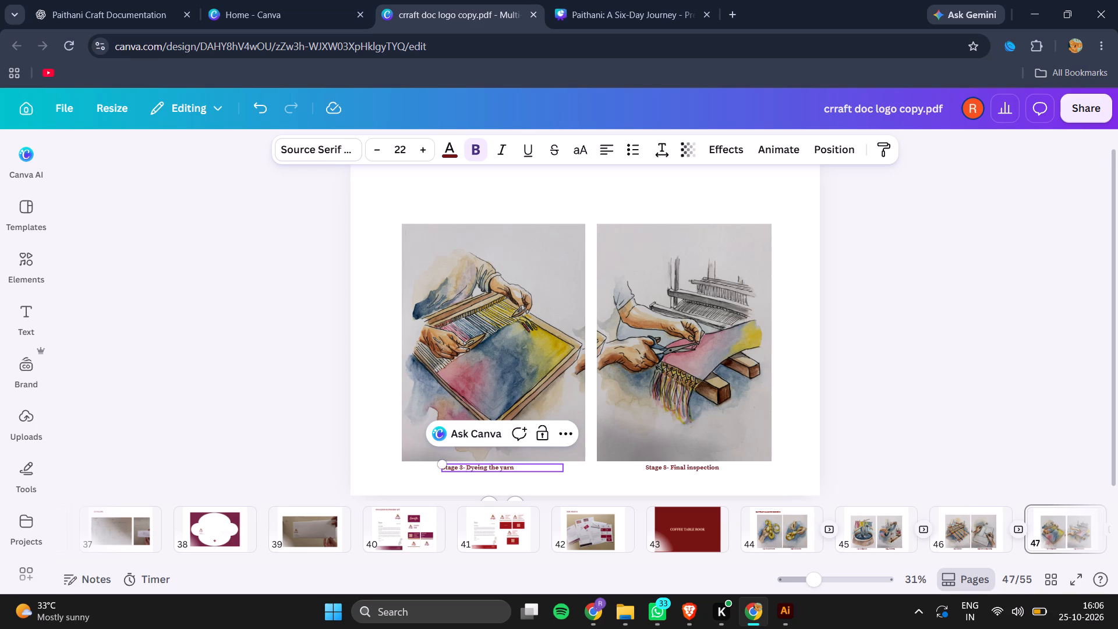
{"action": "left_click_drag", "start_coordinate": [465, 467], "coordinate": [554, 480]}
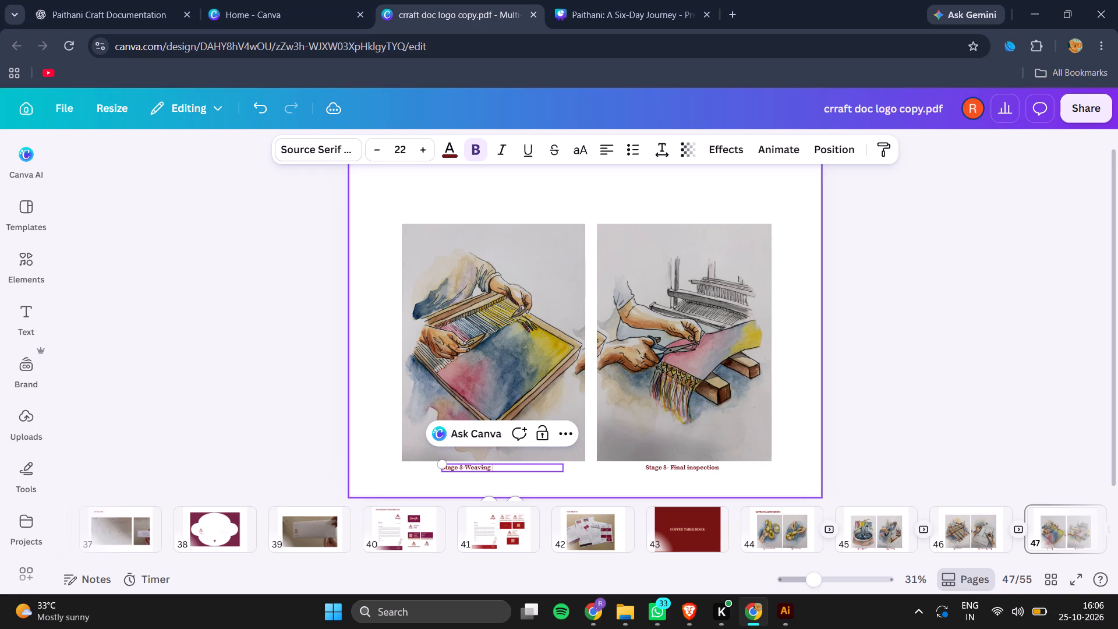
{"action": "type", "text": "process"}
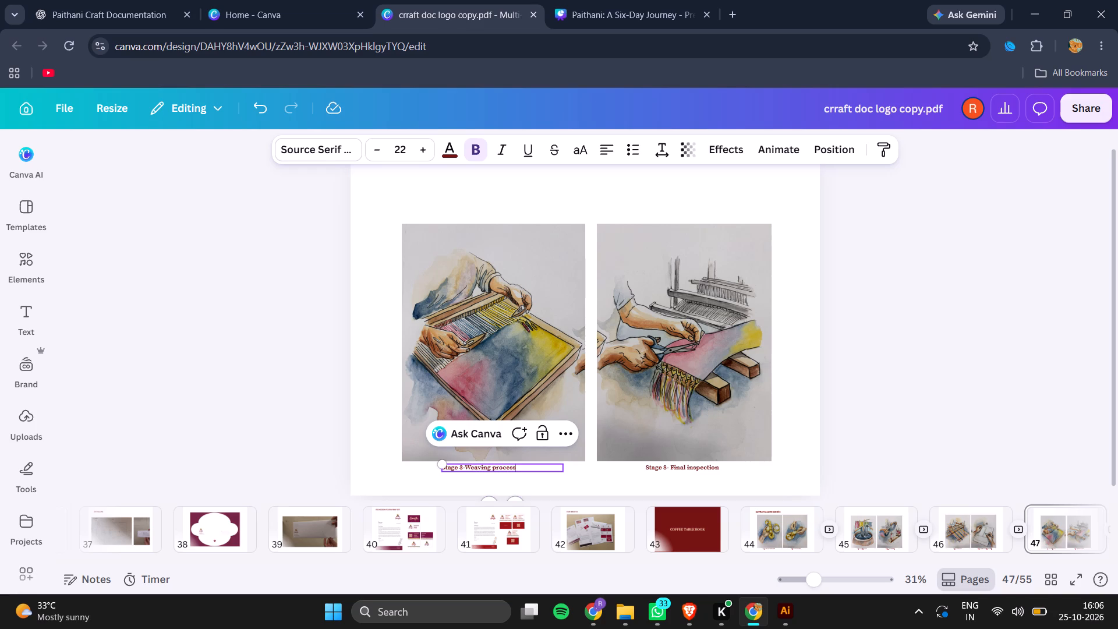
{"action": "left_click", "coordinate": [462, 469]}
{"action": "key", "text": "BackSpace"}
{"action": "key", "text": "7"}
{"action": "left_click", "coordinate": [265, 344]}
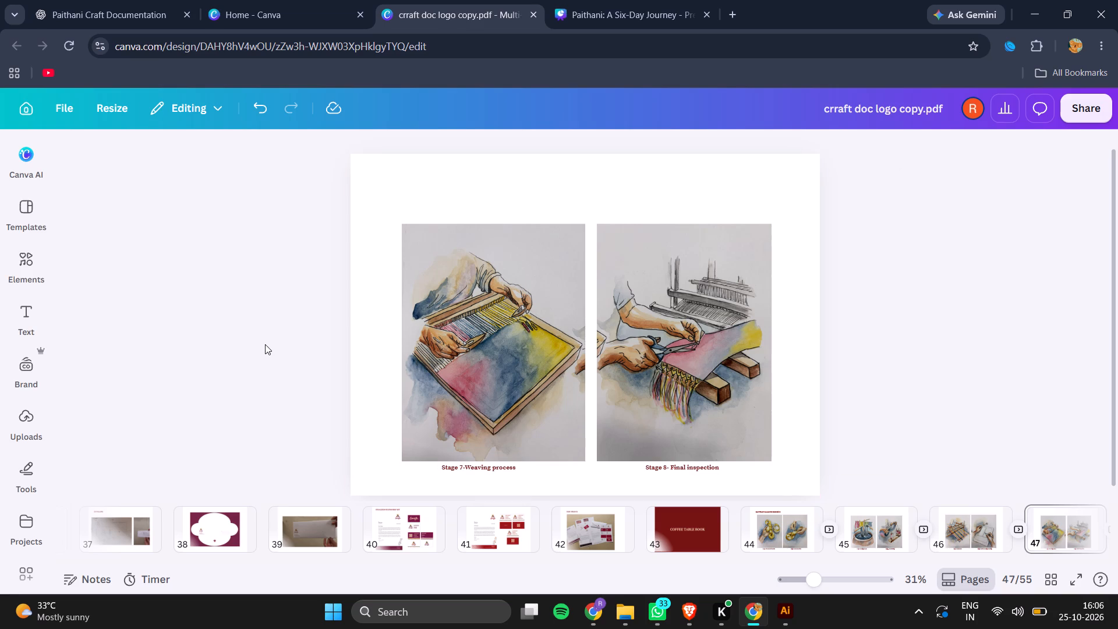
Insert a space after the dash in the first caption on page 47 so it reads "Stage 7- Weaving process".
{"action": "double_click", "coordinate": [467, 468]}
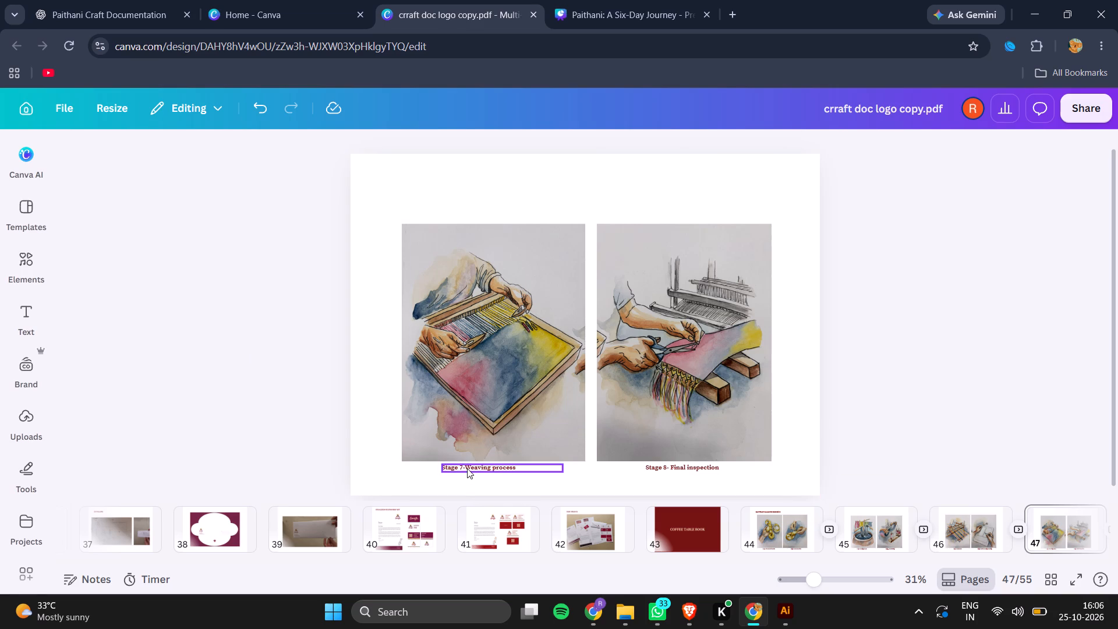
{"action": "left_click", "coordinate": [465, 467]}
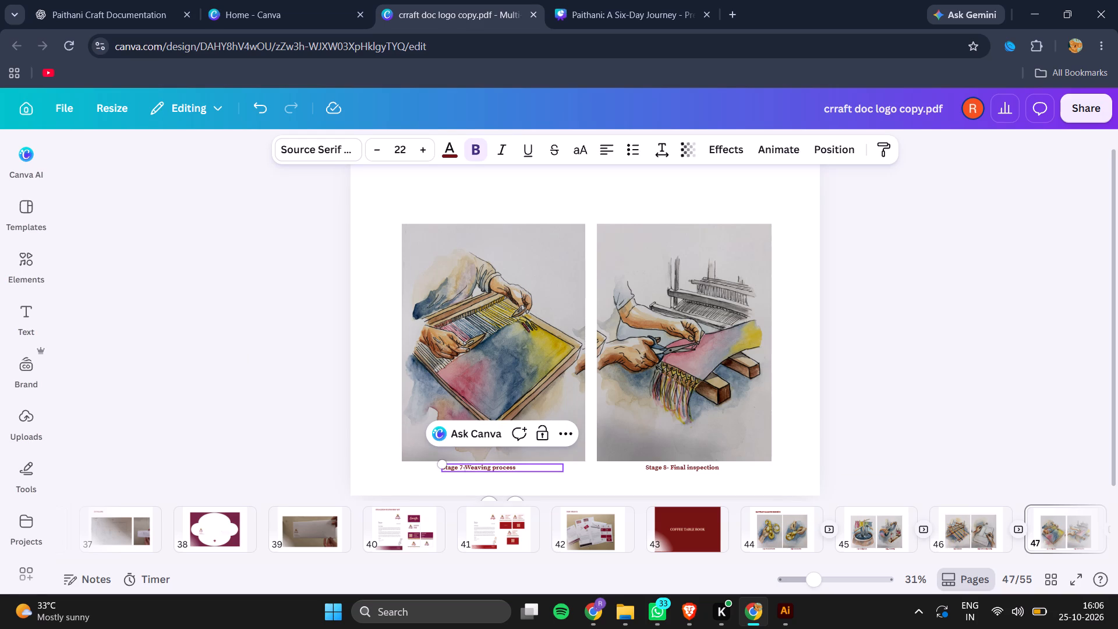
{"action": "key", "text": "comma"}
{"action": "key", "text": "BackSpace"}
{"action": "key", "text": "space"}
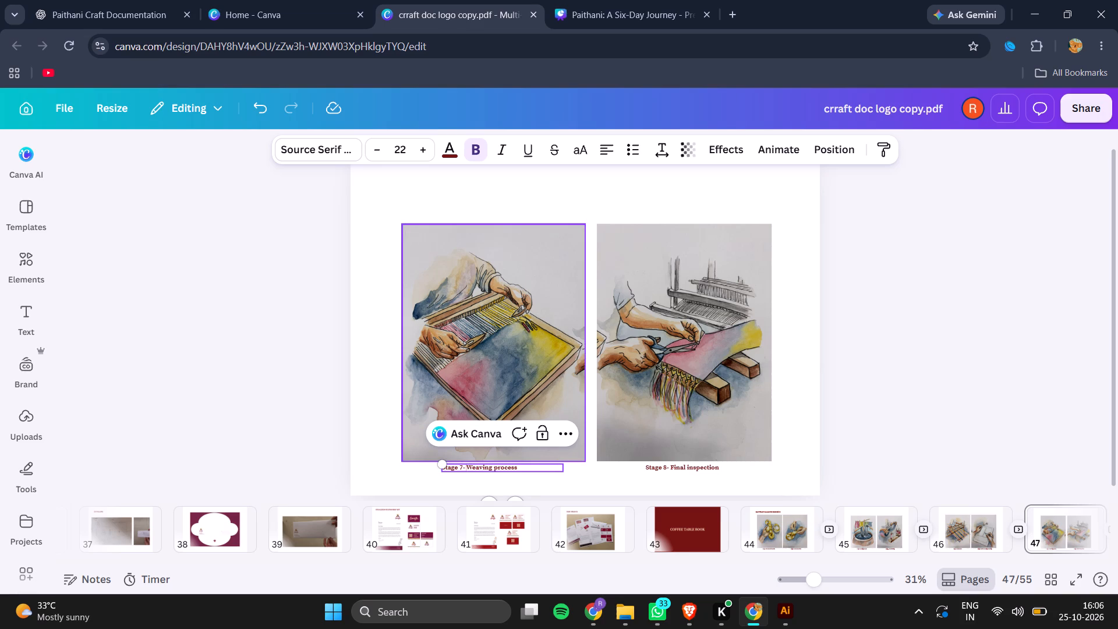
{"action": "left_click", "coordinate": [377, 404]}
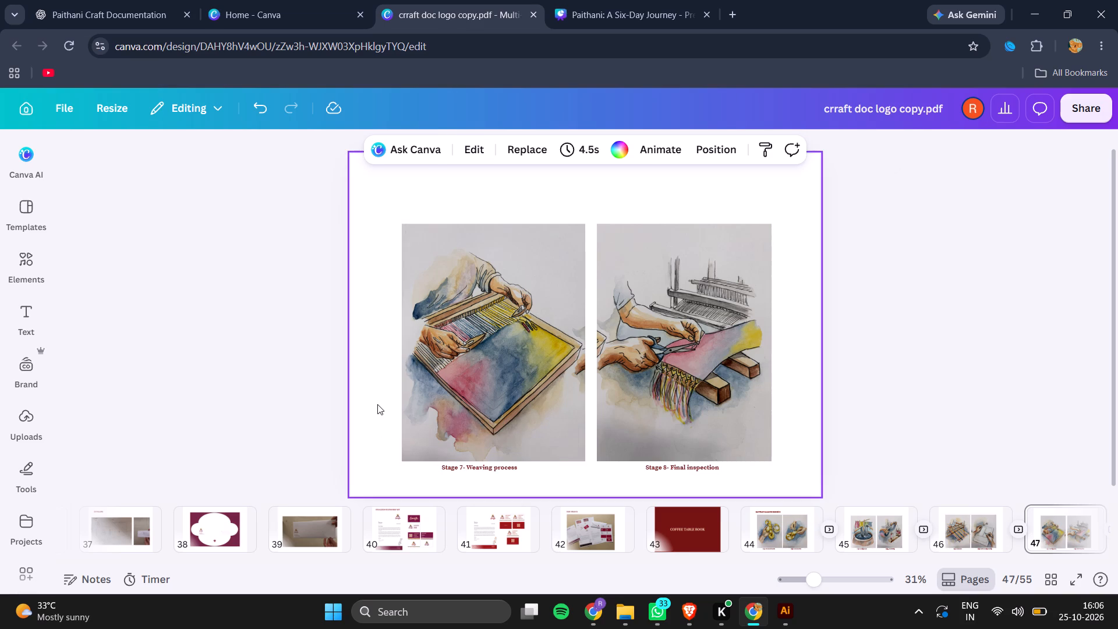